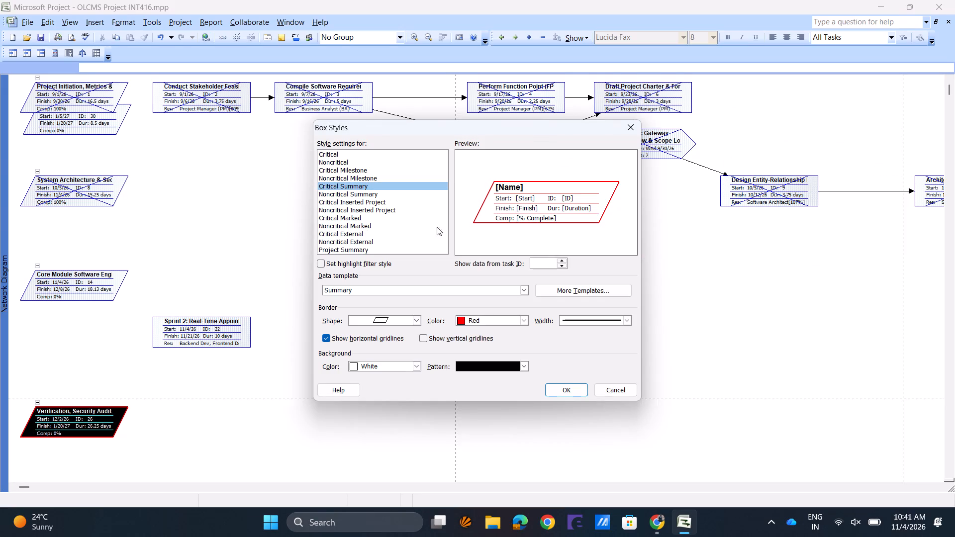
Reopen the network diagram's Box Styles and enable the highlight filter style for Critical tasks with the Standard data template.
{"action": "key", "text": "Escape"}
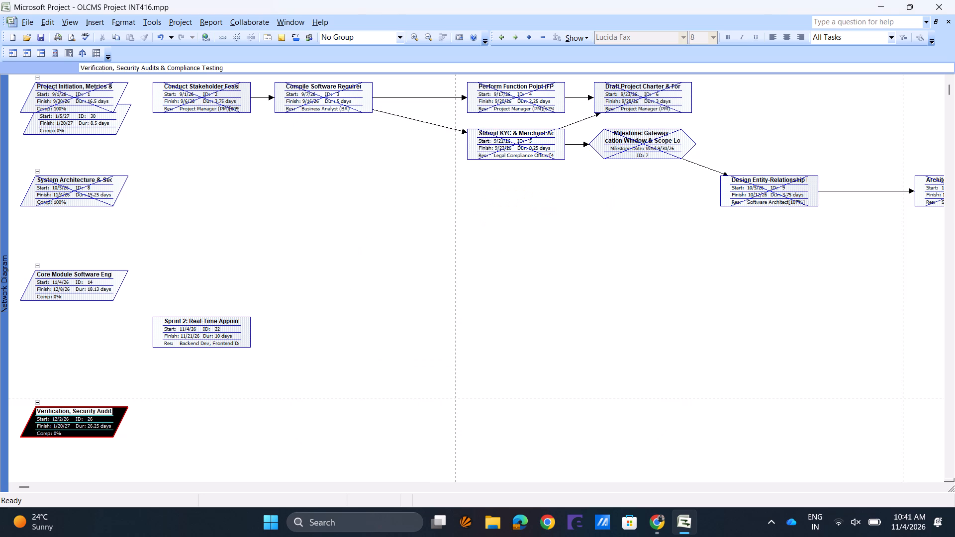
{"action": "double_click", "coordinate": [342, 154]}
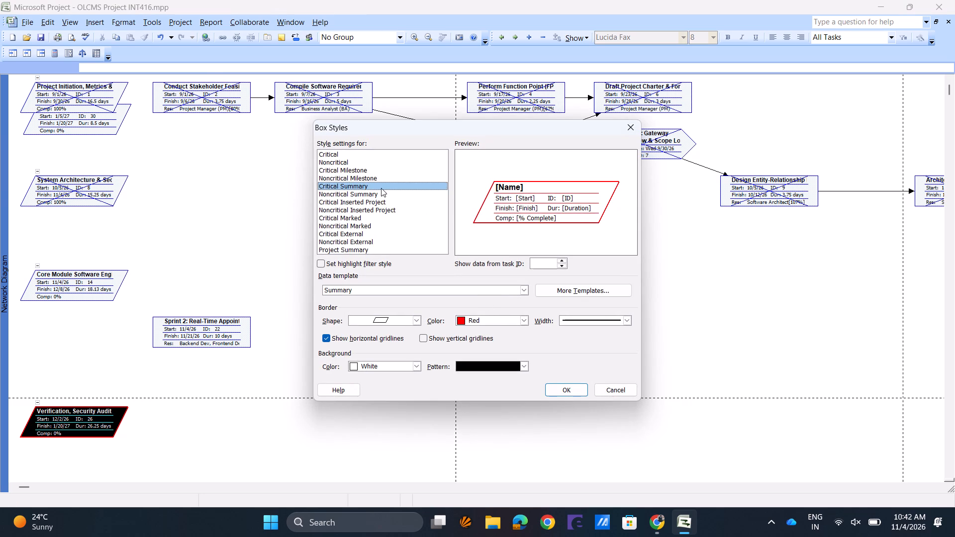
{"action": "left_click", "coordinate": [339, 155]}
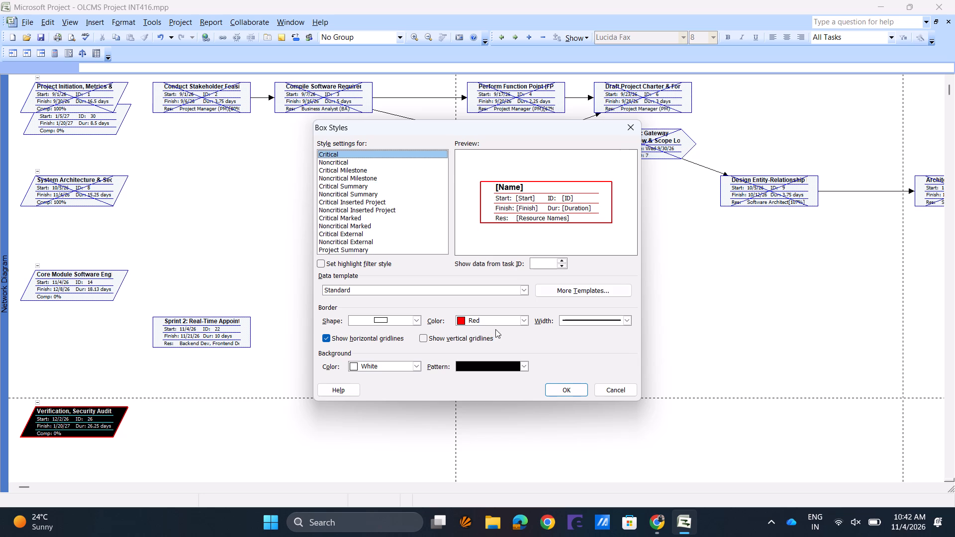
{"action": "left_click", "coordinate": [427, 292]}
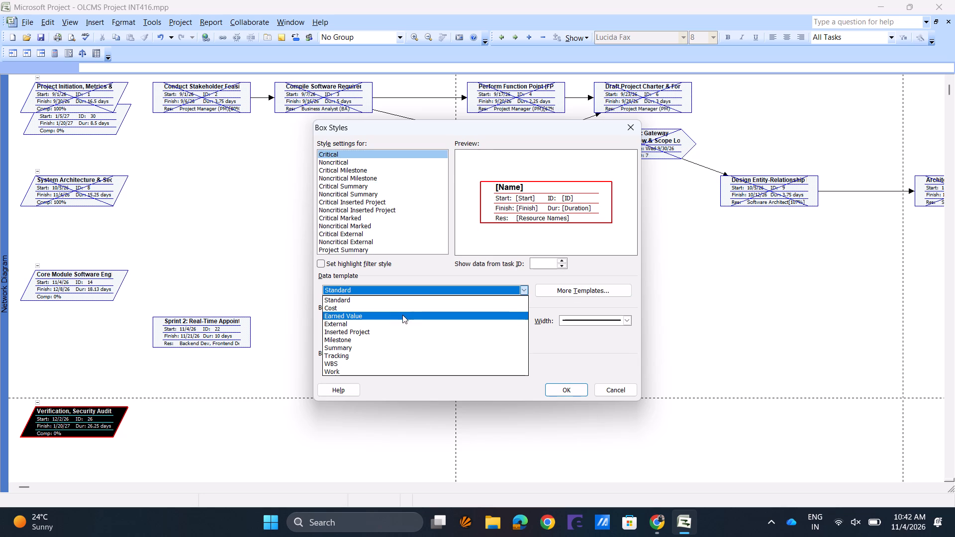
{"action": "left_click", "coordinate": [425, 272]}
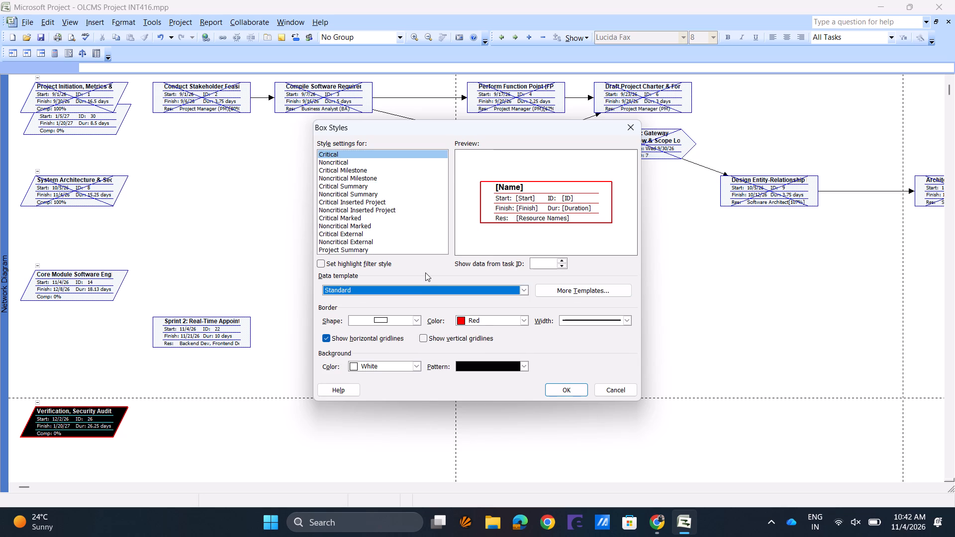
{"action": "left_click", "coordinate": [320, 261]}
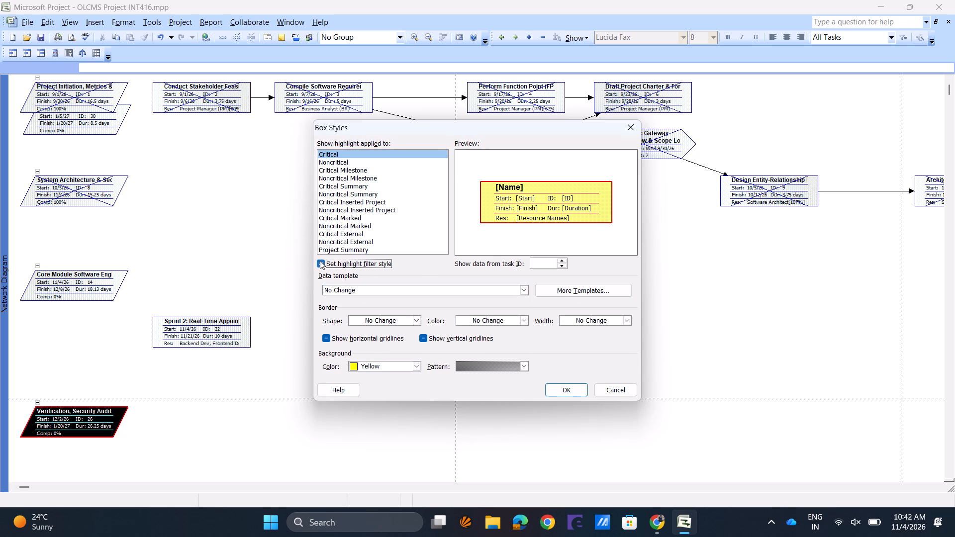
{"action": "left_click", "coordinate": [320, 261]}
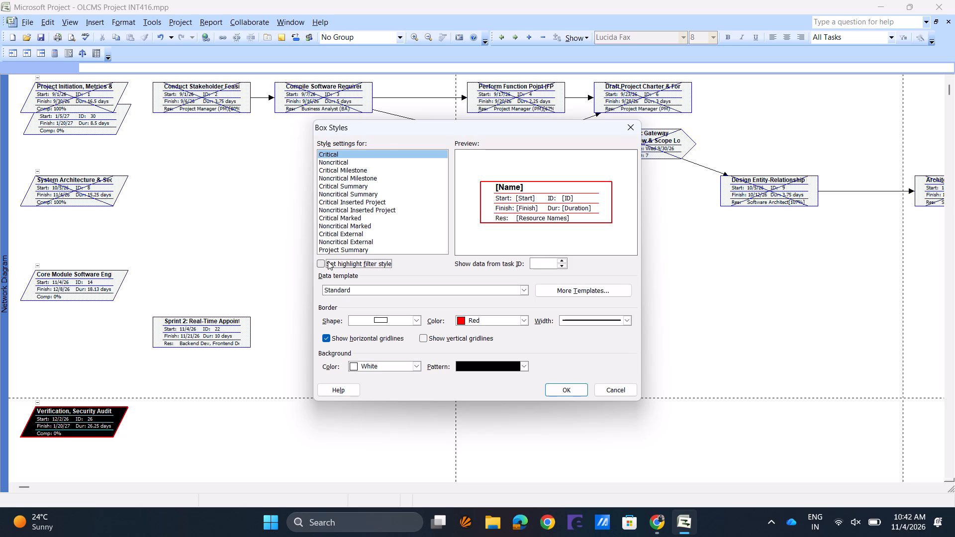
{"action": "left_click", "coordinate": [324, 262]}
{"action": "left_click", "coordinate": [324, 262]}
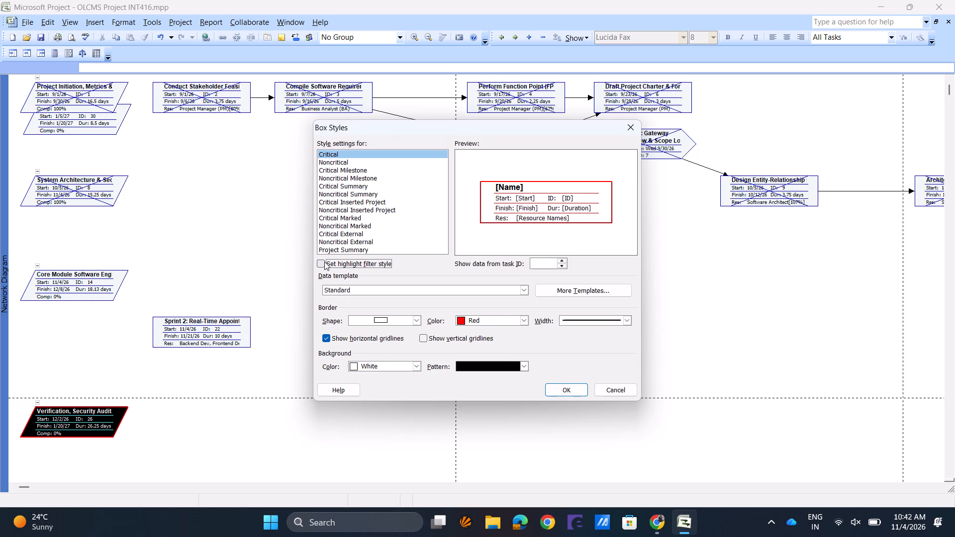
{"action": "left_click", "coordinate": [324, 262]}
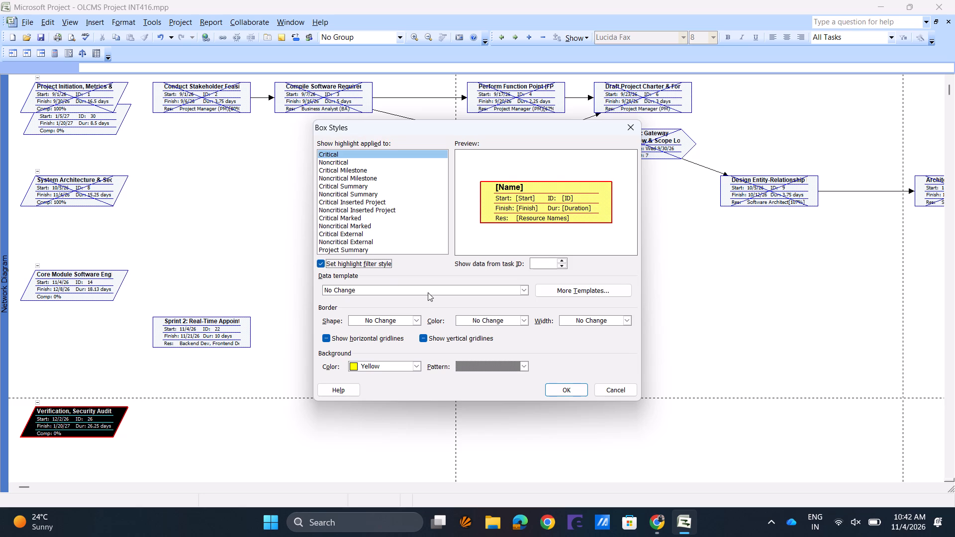
{"action": "left_click", "coordinate": [427, 290]}
{"action": "left_click", "coordinate": [411, 306]}
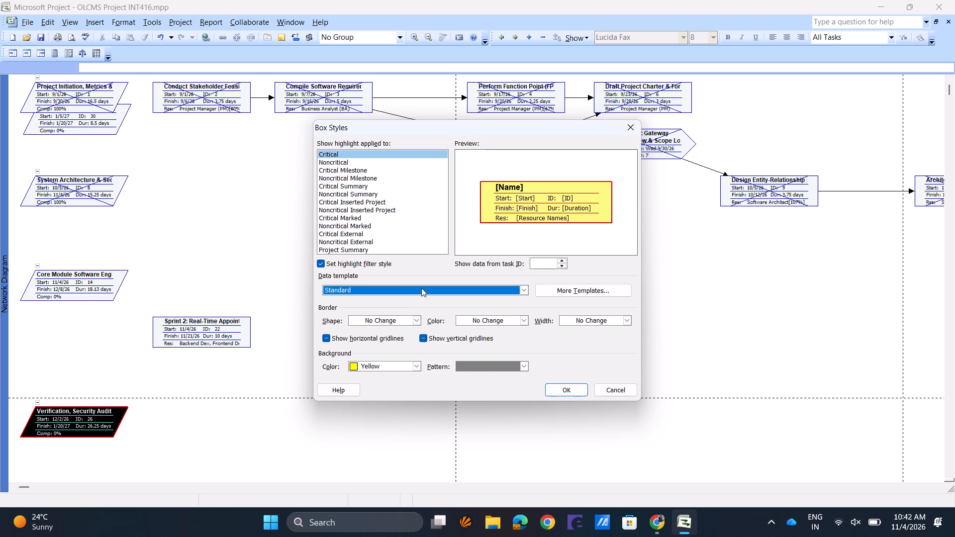
Give the Critical highlight style a rounded rectangle border in red with the thickest line width.
{"action": "left_click", "coordinate": [415, 323]}
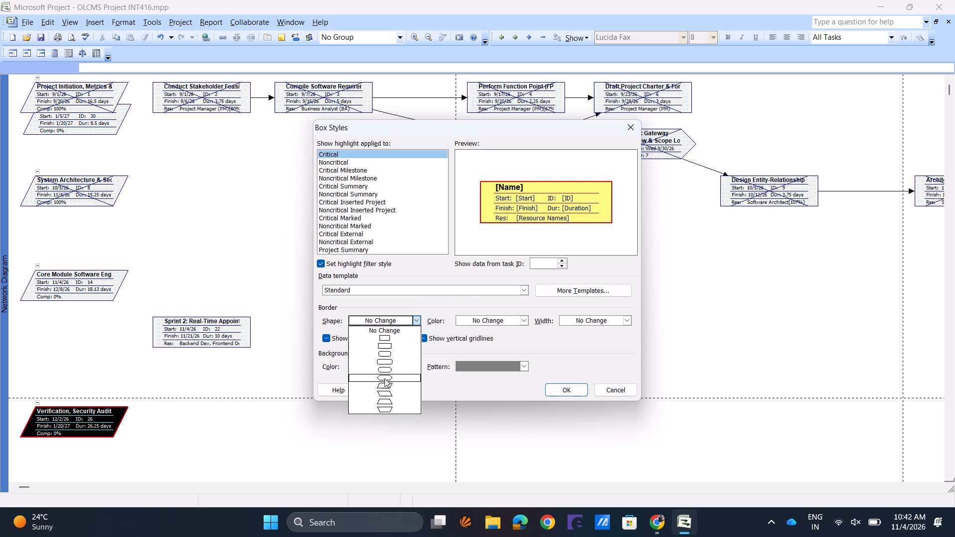
{"action": "left_click", "coordinate": [384, 407]}
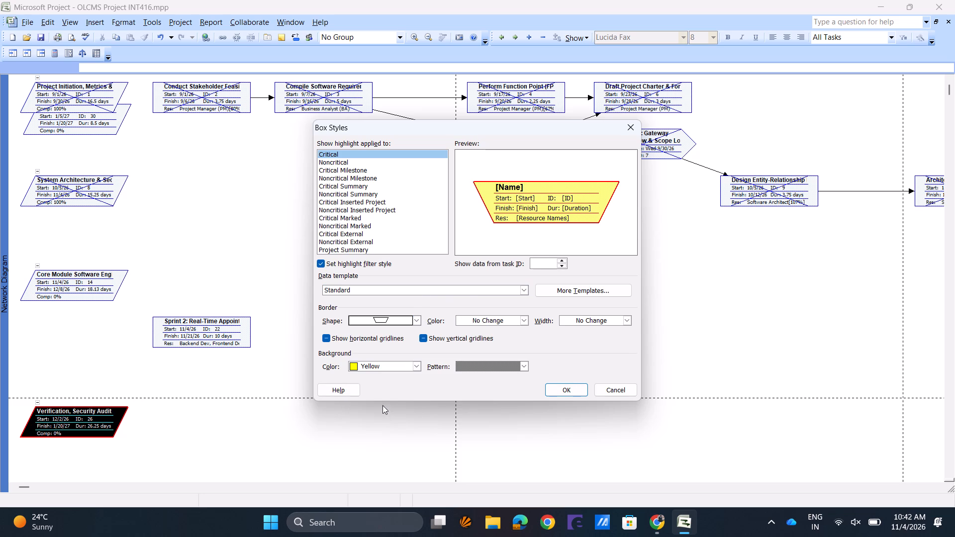
{"action": "left_click", "coordinate": [381, 322]}
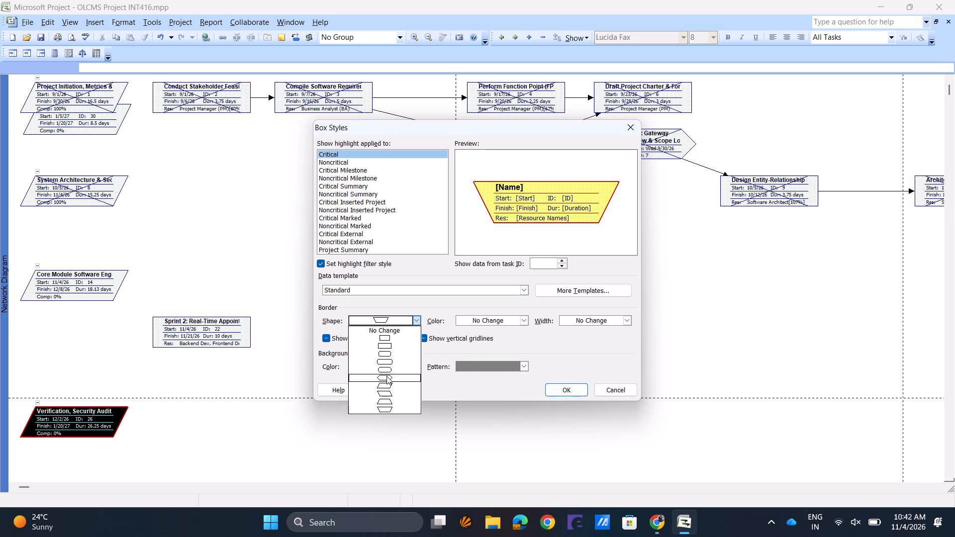
{"action": "left_click", "coordinate": [386, 368]}
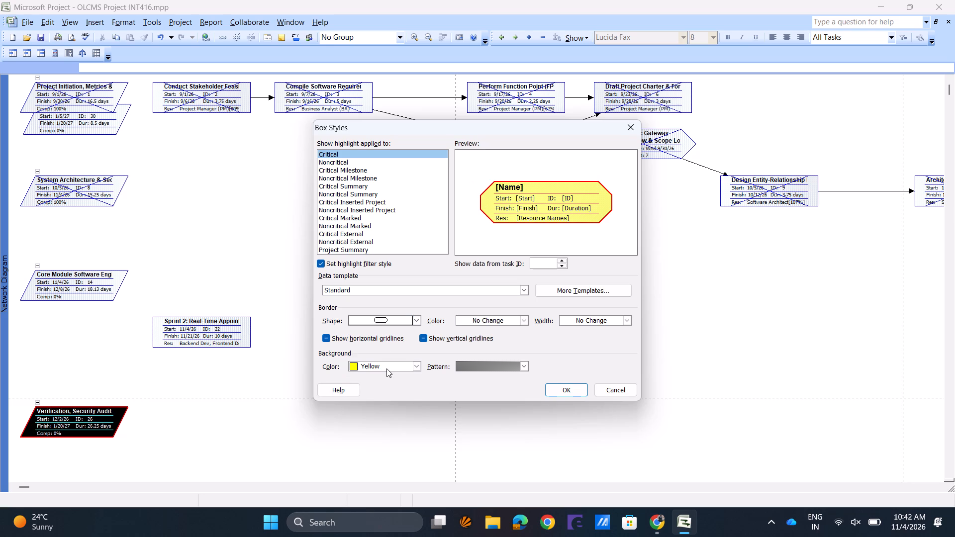
{"action": "left_click", "coordinate": [387, 318]}
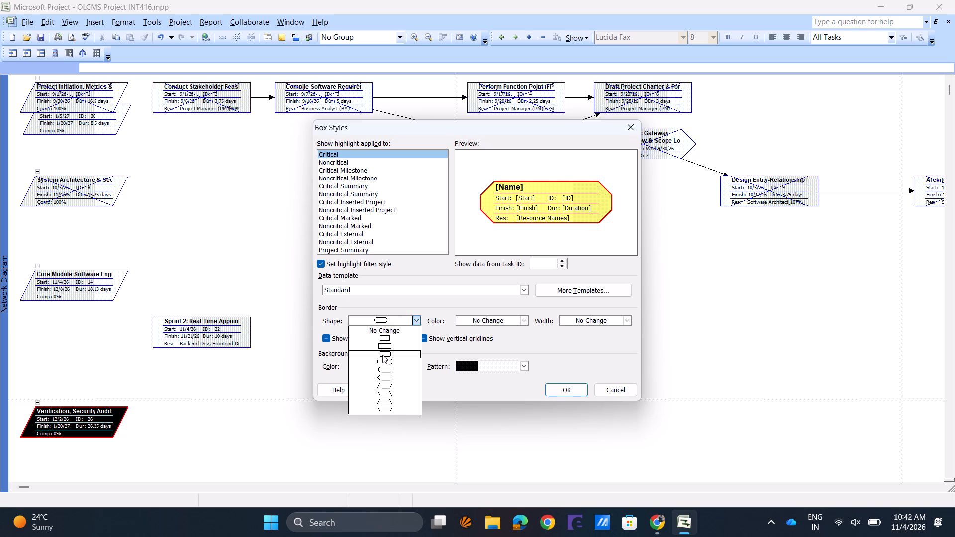
{"action": "left_click", "coordinate": [380, 362]}
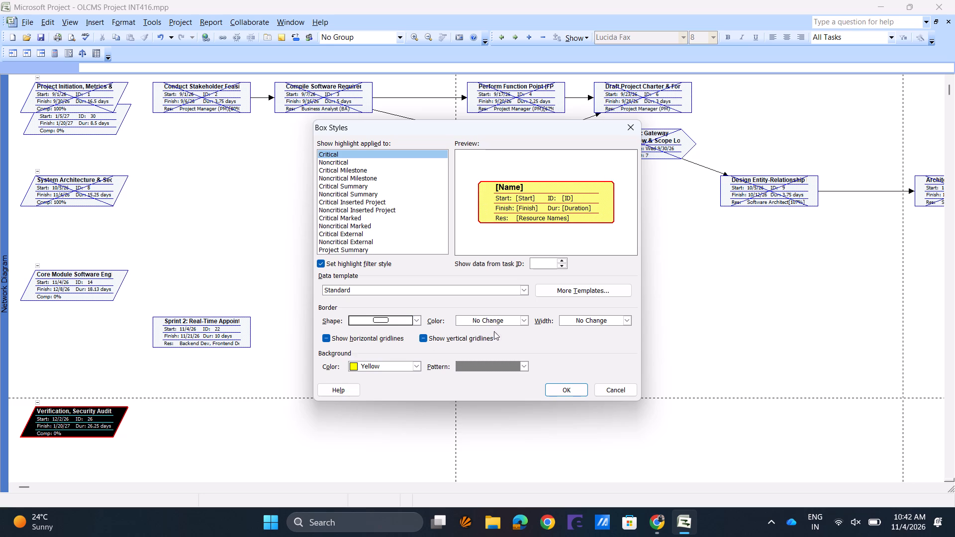
{"action": "left_click", "coordinate": [498, 320]}
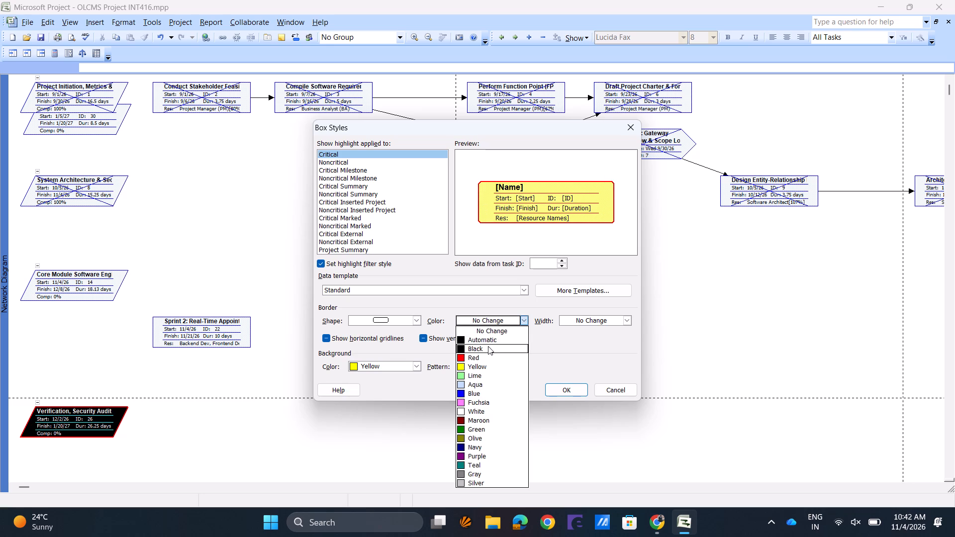
{"action": "left_click", "coordinate": [483, 357]}
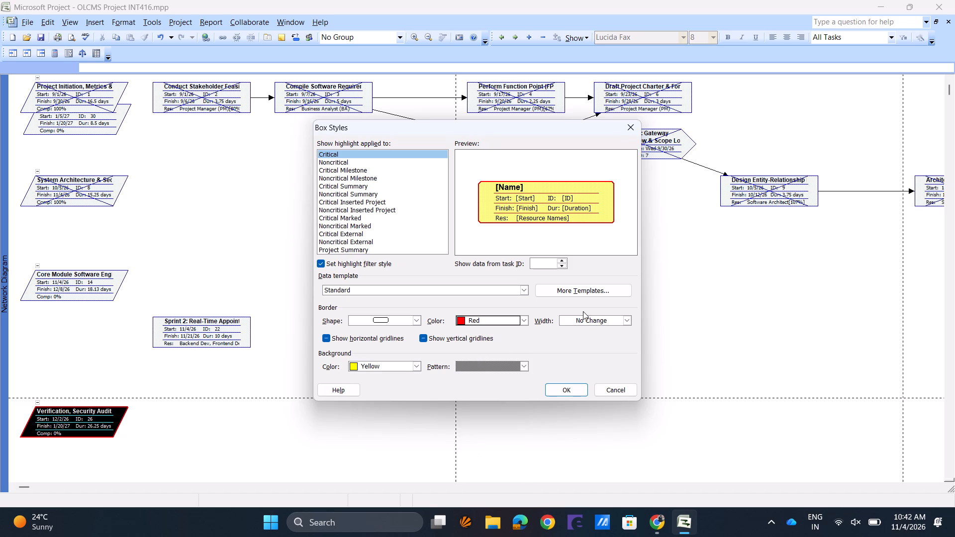
{"action": "left_click", "coordinate": [586, 317]}
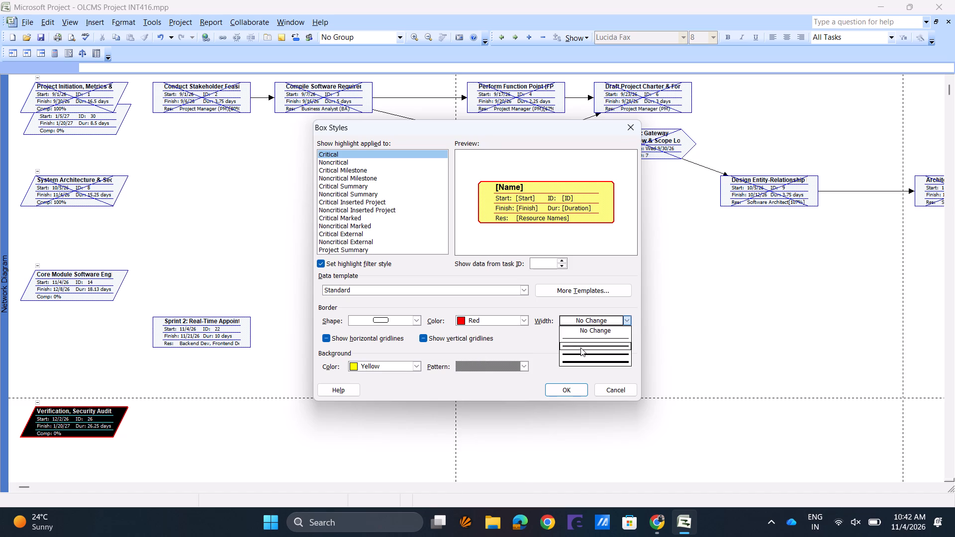
{"action": "left_click", "coordinate": [580, 359]}
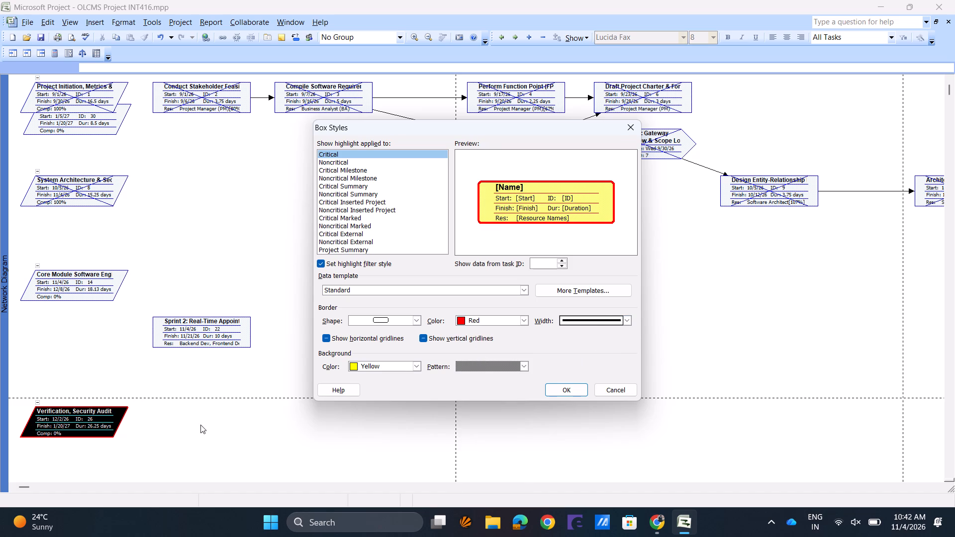
Set the Critical highlight background to Lime with the medium-gray dotted pattern and apply the box styles.
{"action": "left_click", "coordinate": [419, 364]}
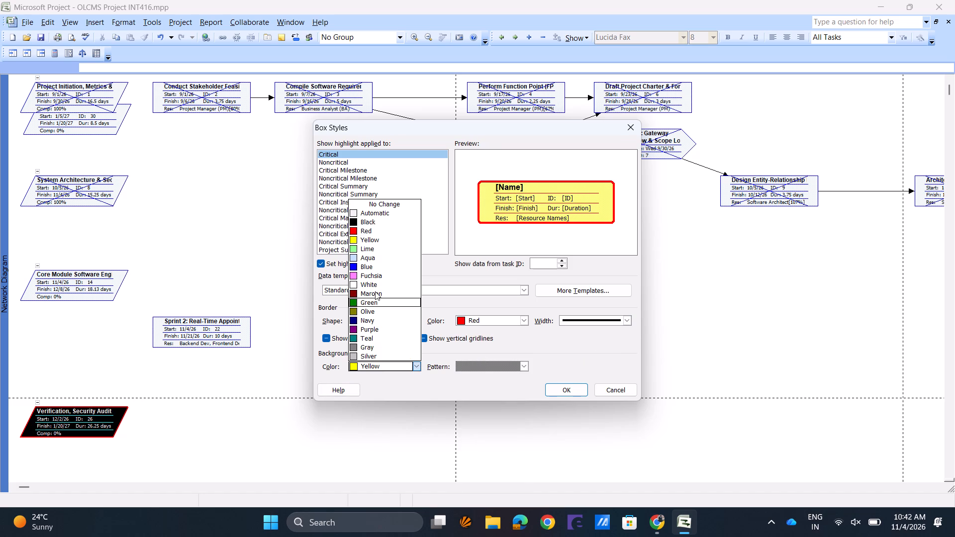
{"action": "left_click", "coordinate": [377, 250]}
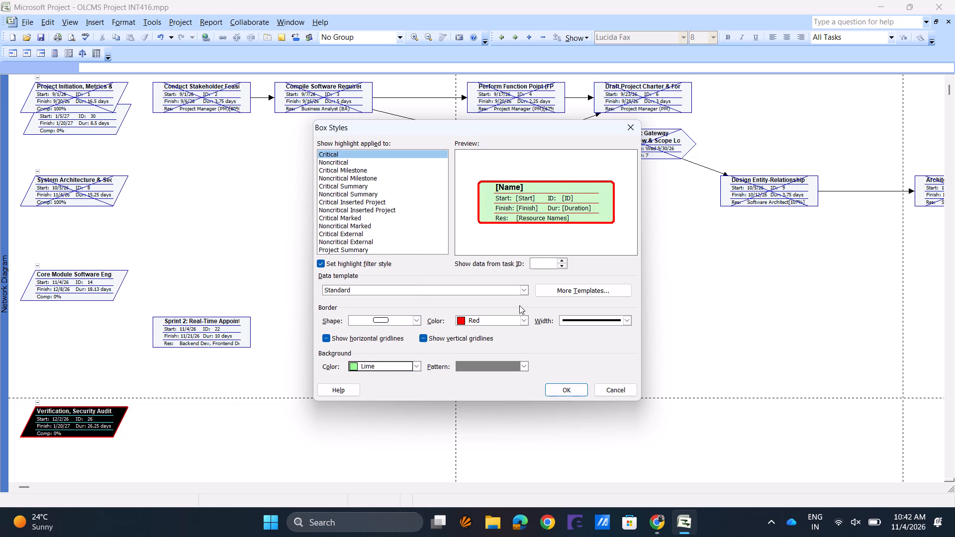
{"action": "left_click", "coordinate": [522, 372]}
{"action": "left_click", "coordinate": [522, 370]}
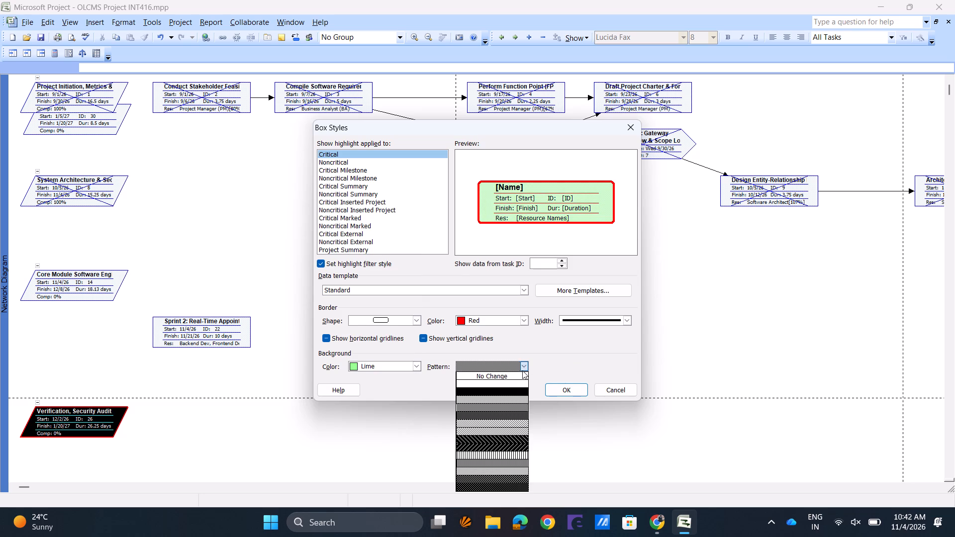
{"action": "left_click", "coordinate": [506, 390]}
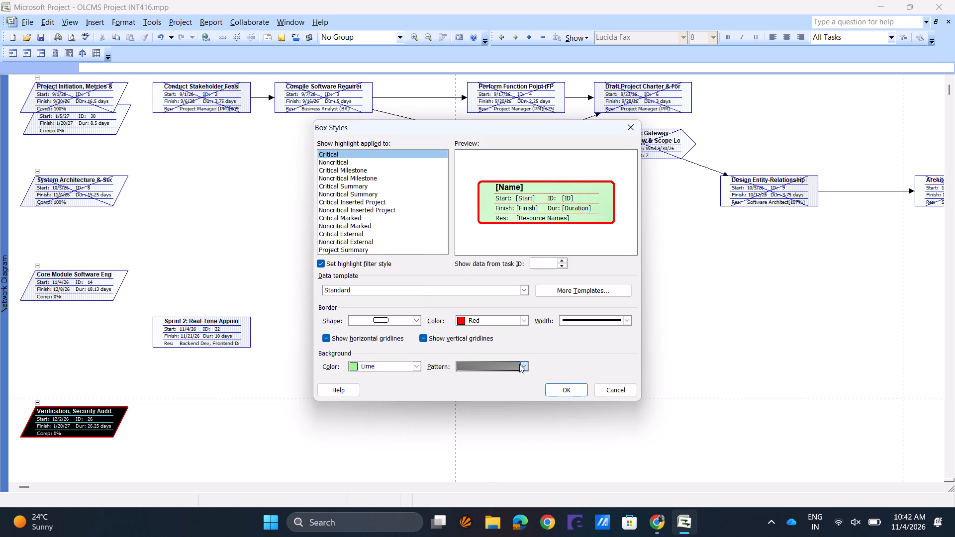
{"action": "left_click", "coordinate": [525, 364]}
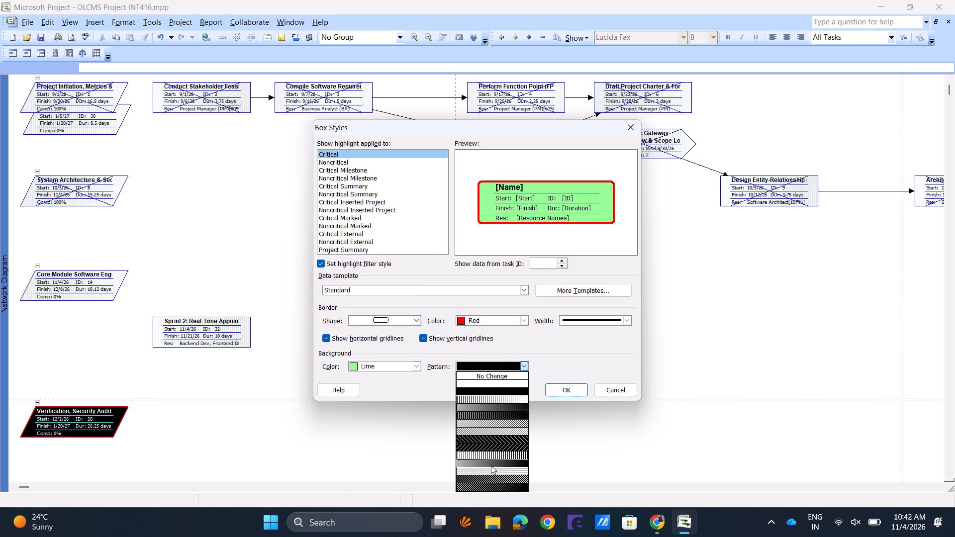
{"action": "left_click", "coordinate": [480, 467]}
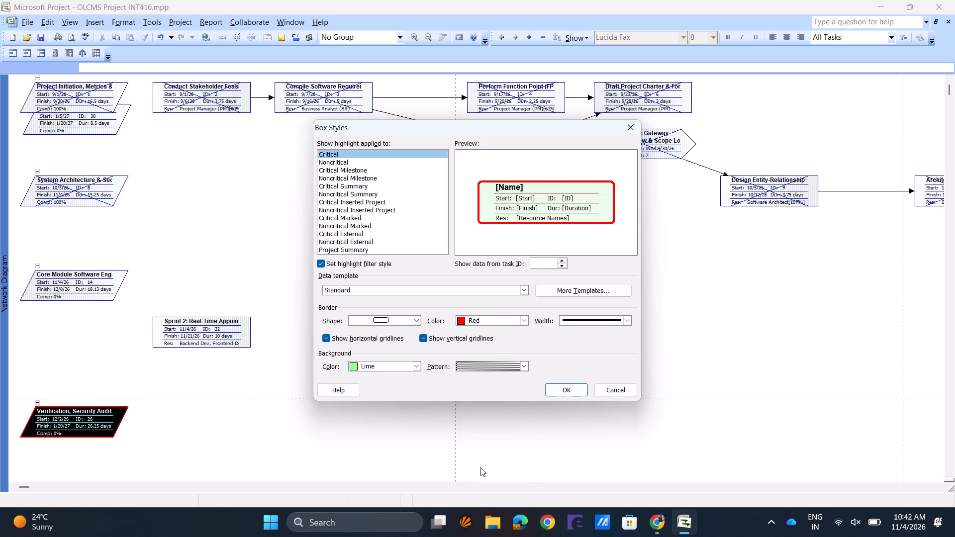
{"action": "left_click", "coordinate": [524, 361]}
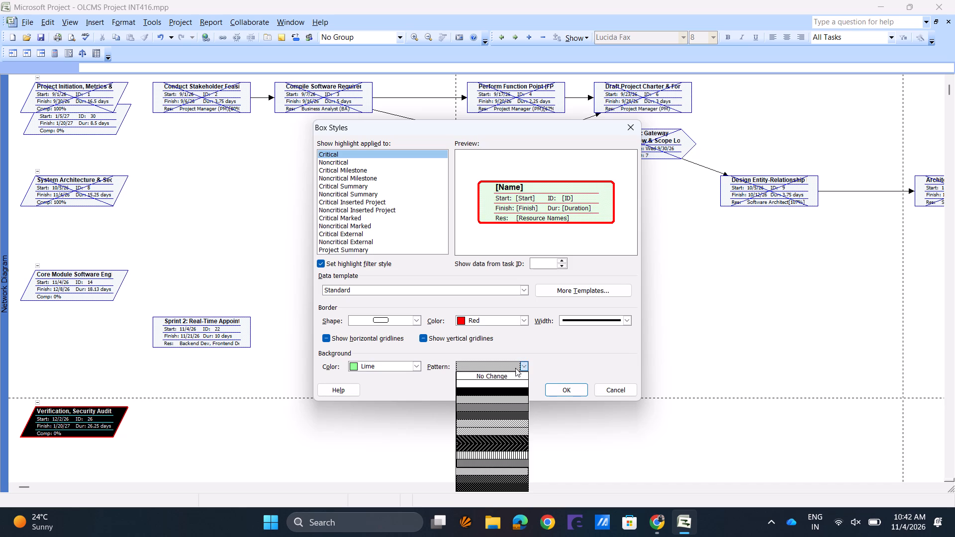
{"action": "left_click", "coordinate": [495, 405]}
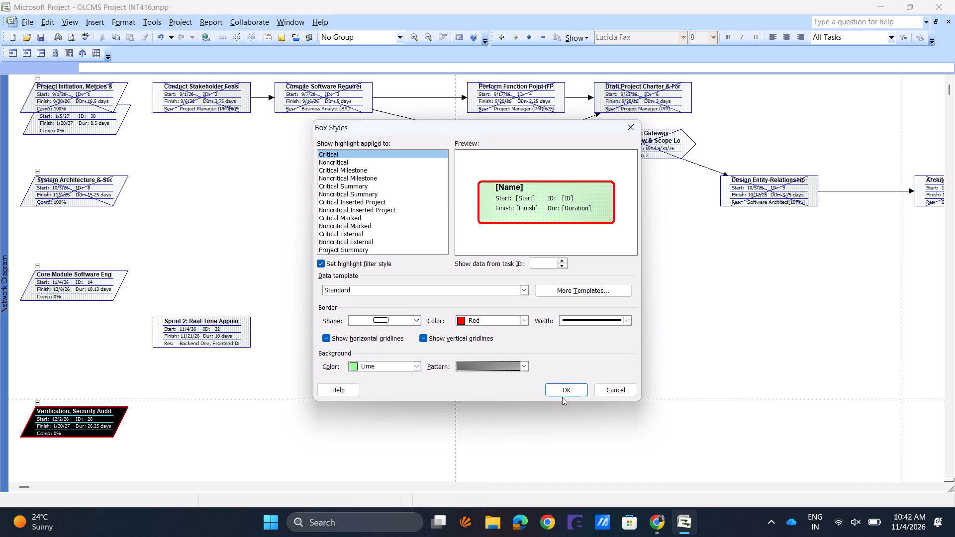
{"action": "left_click", "coordinate": [572, 392]}
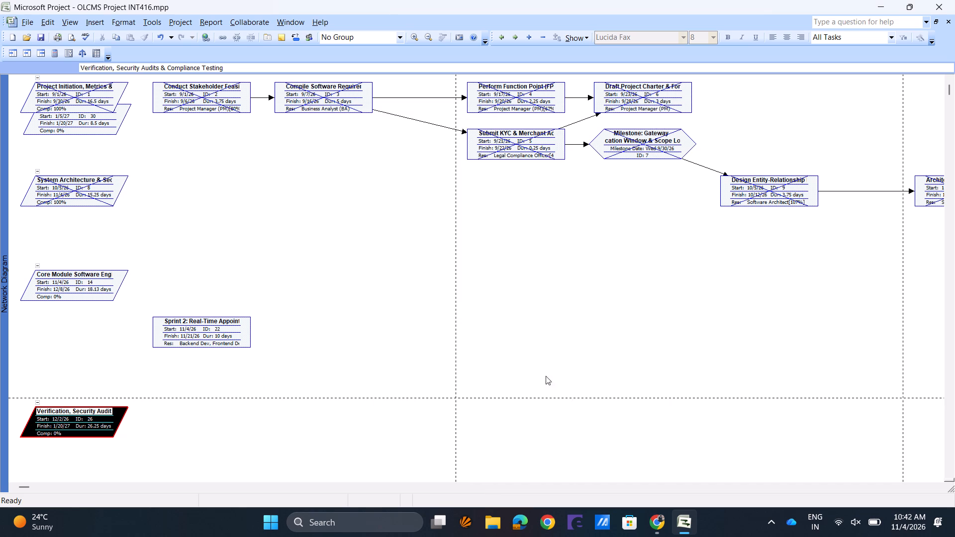
Examine the task boxes across the network diagram, including the Verification and Production Deployment summary tasks.
{"action": "scroll", "coordinate": [498, 349], "scroll_direction": "down", "scroll_amount": 2}
{"action": "left_click", "coordinate": [416, 295]}
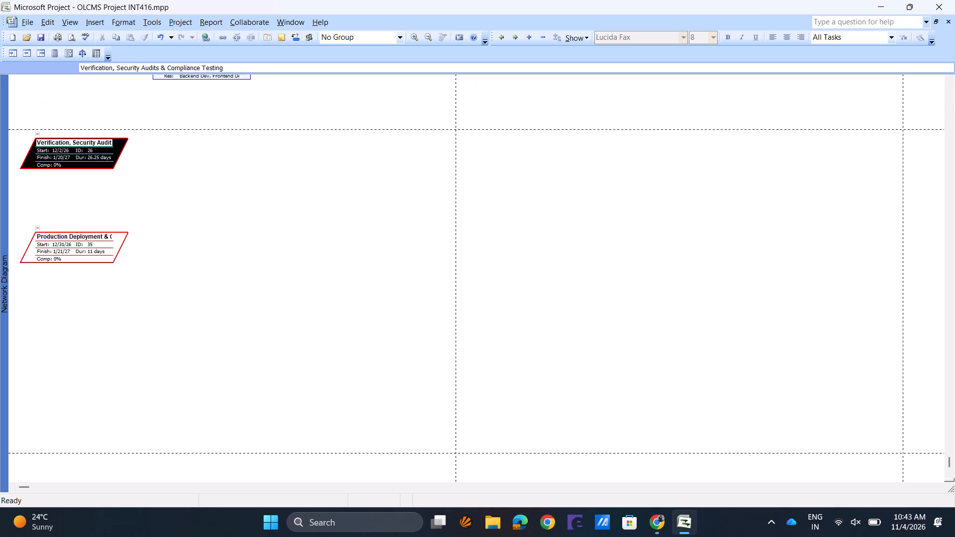
{"action": "left_click", "coordinate": [106, 250]}
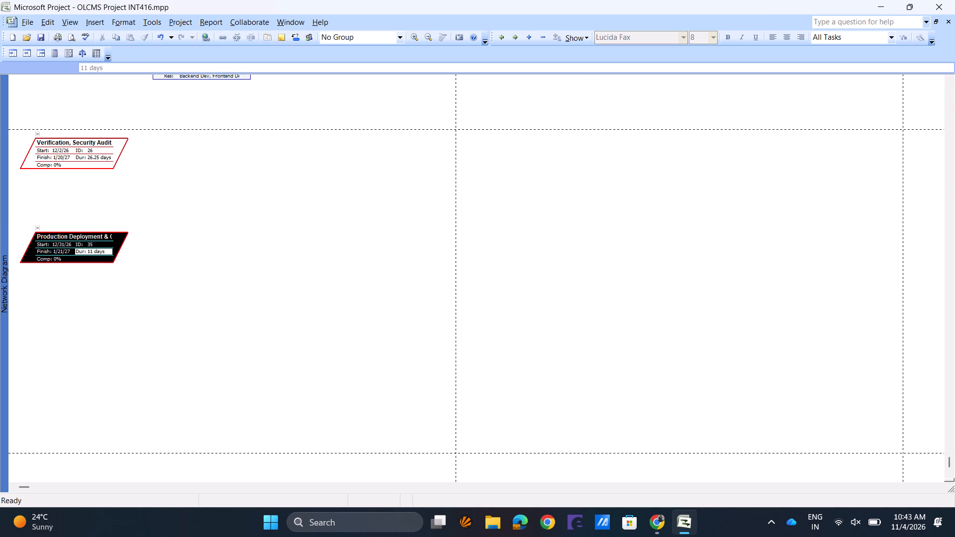
{"action": "scroll", "coordinate": [245, 147], "scroll_direction": "up", "scroll_amount": 8}
{"action": "scroll", "coordinate": [718, 246], "scroll_direction": "left", "scroll_amount": 5}
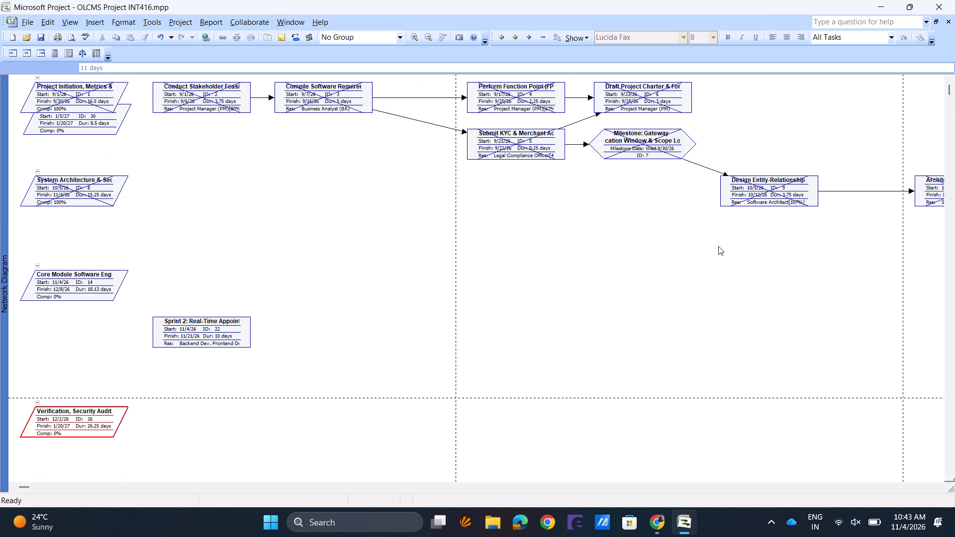
{"action": "scroll", "coordinate": [718, 246], "scroll_direction": "left", "scroll_amount": 5}
{"action": "scroll", "coordinate": [782, 157], "scroll_direction": "left", "scroll_amount": 4}
{"action": "key", "text": "ctrl+alt+Right"}
{"action": "key", "text": "ctrl+alt+Right"}
{"action": "key", "text": "ctrl+alt+Right"}
{"action": "key", "text": "ctrl+alt+Right"}
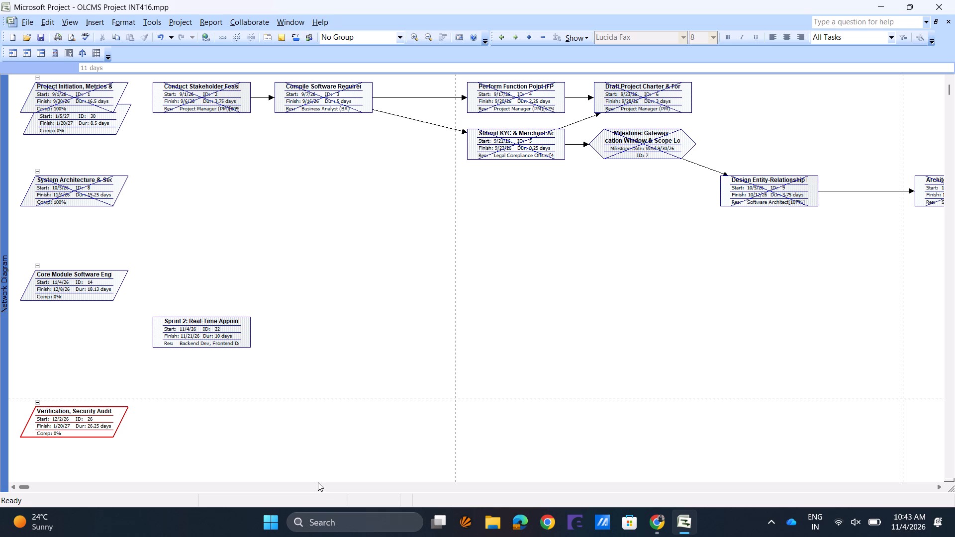
Examine the critical task boxes along the network diagram, from Sprint 3 through testing to the deployment tasks, and return to the diagram's start.
{"action": "key", "text": "ctrl+alt+Right"}
{"action": "key", "text": "ctrl+alt+Right"}
{"action": "key", "text": "ctrl+alt+Right"}
{"action": "key", "text": "ctrl+alt+Right"}
{"action": "key", "text": "ctrl+alt+Right"}
{"action": "left_click", "coordinate": [371, 389]}
{"action": "key", "text": "ctrl+alt+Right"}
{"action": "key", "text": "ctrl+alt+Right"}
{"action": "left_click", "coordinate": [334, 482]}
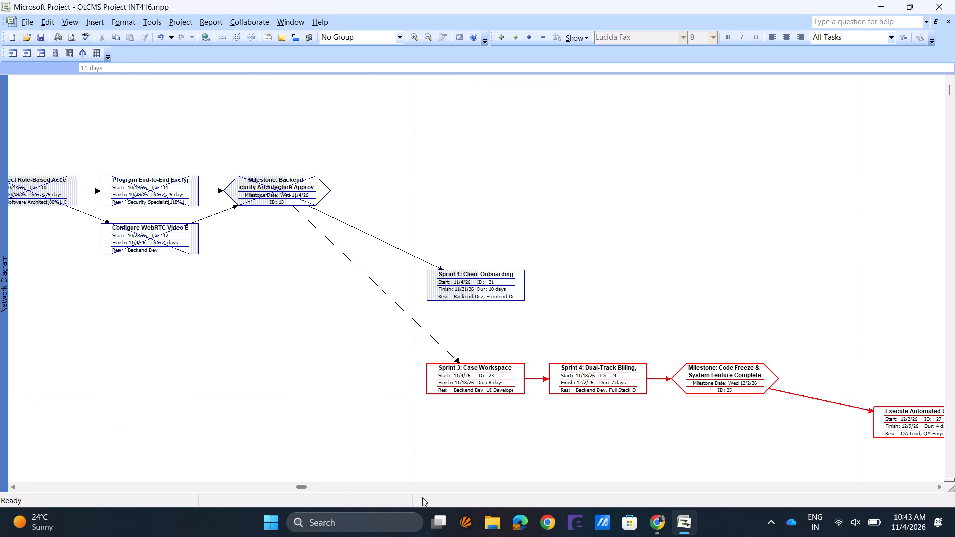
{"action": "left_click", "coordinate": [432, 484]}
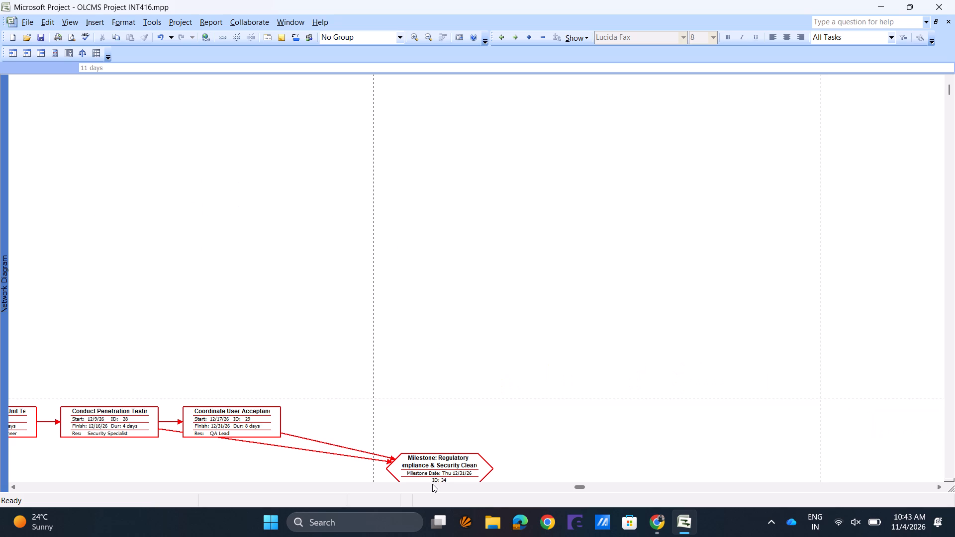
{"action": "scroll", "coordinate": [509, 418], "scroll_direction": "down", "scroll_amount": 1}
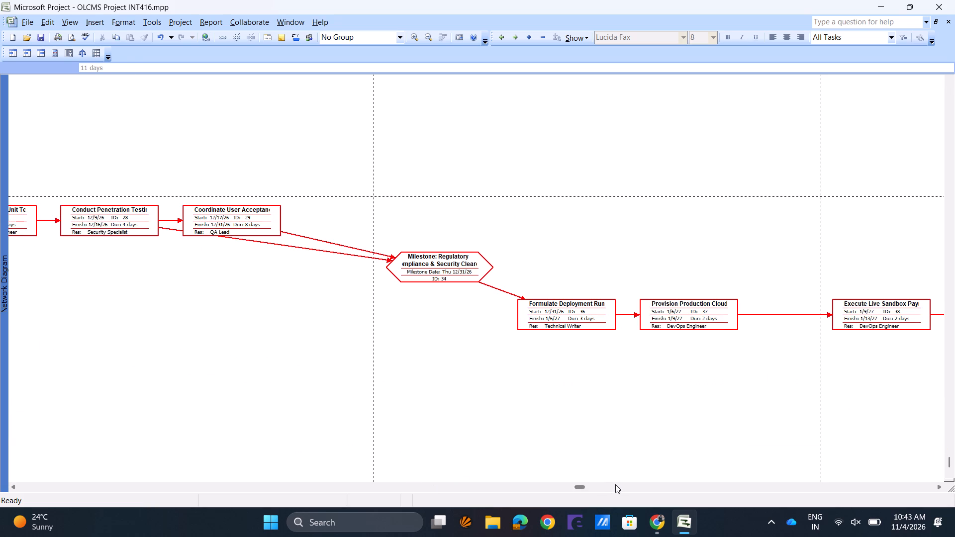
{"action": "left_click", "coordinate": [615, 484]}
{"action": "left_click", "coordinate": [703, 486]}
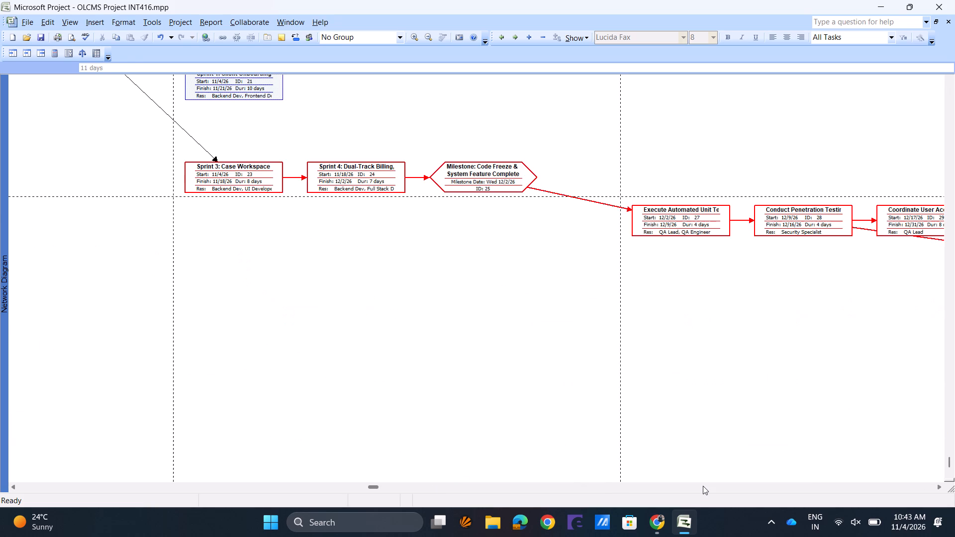
{"action": "left_click", "coordinate": [36, 487]}
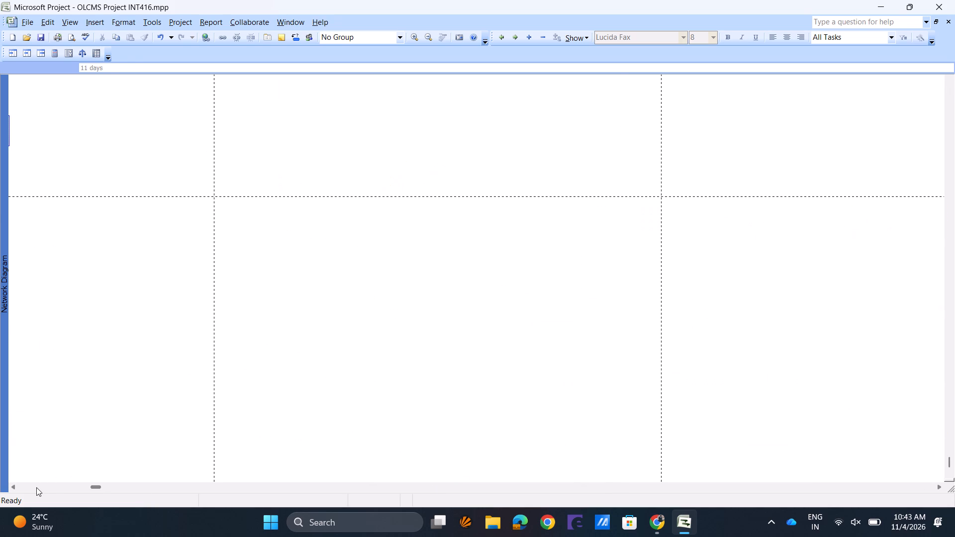
{"action": "left_click", "coordinate": [36, 487]}
{"action": "scroll", "coordinate": [255, 301], "scroll_direction": "up", "scroll_amount": 10}
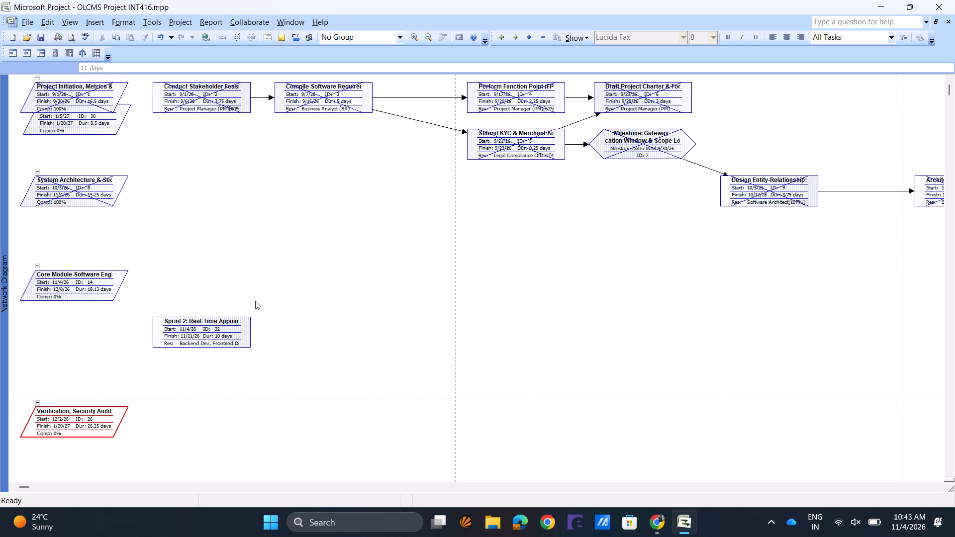
Open the network diagram's box styles and bring up the settings for Noncritical tasks.
{"action": "double_click", "coordinate": [336, 210]}
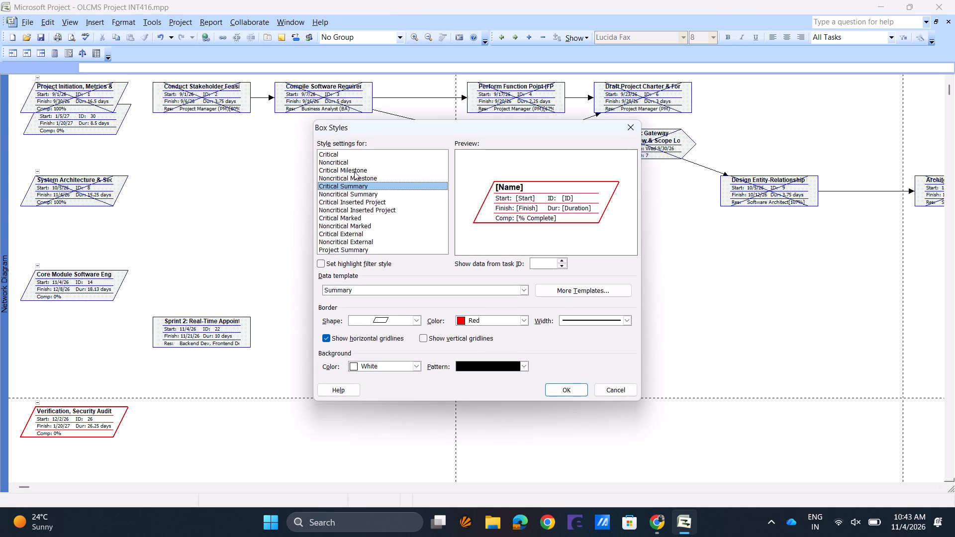
{"action": "left_click", "coordinate": [352, 164]}
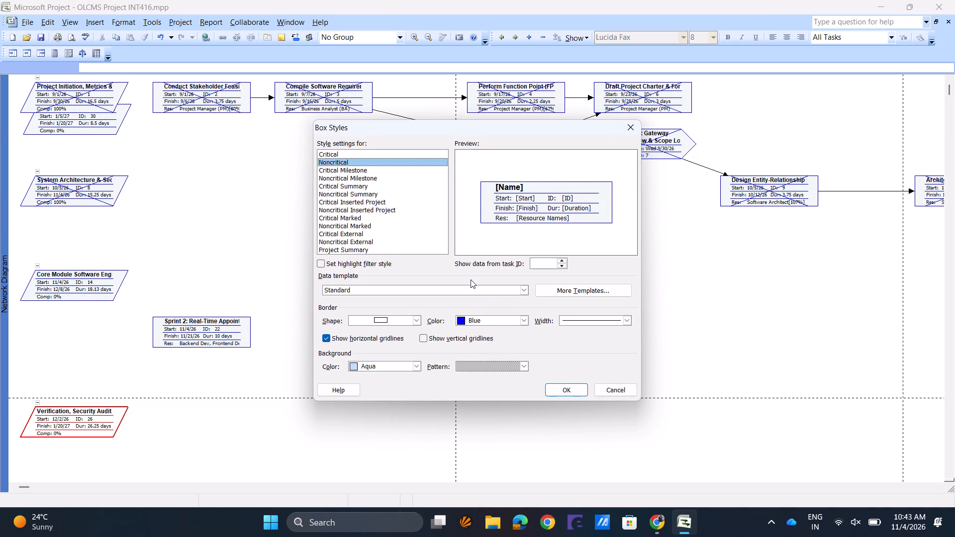
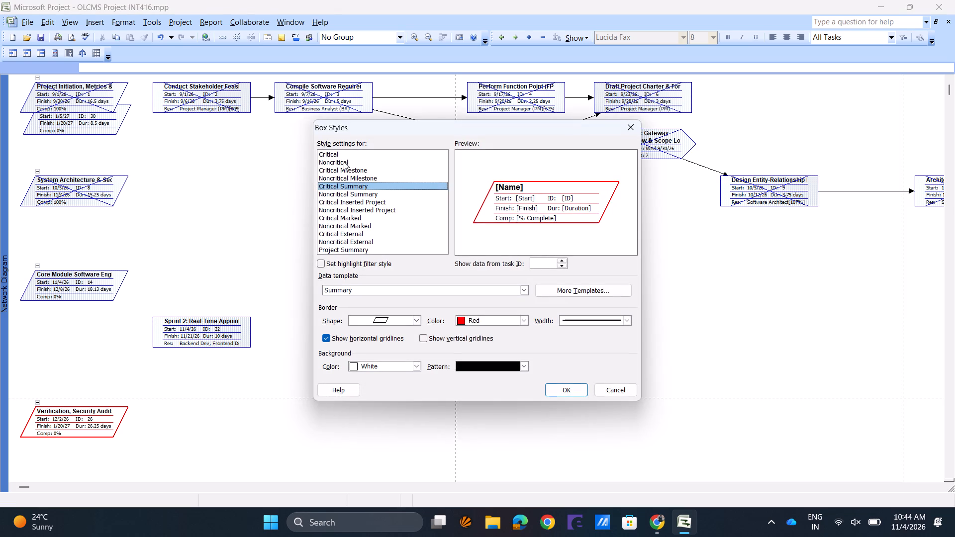
Review the box style settings for critical and noncritical tasks and milestones, including the highlight filter style for Critical tasks.
{"action": "left_click", "coordinate": [344, 162]}
{"action": "left_click", "coordinate": [342, 157]}
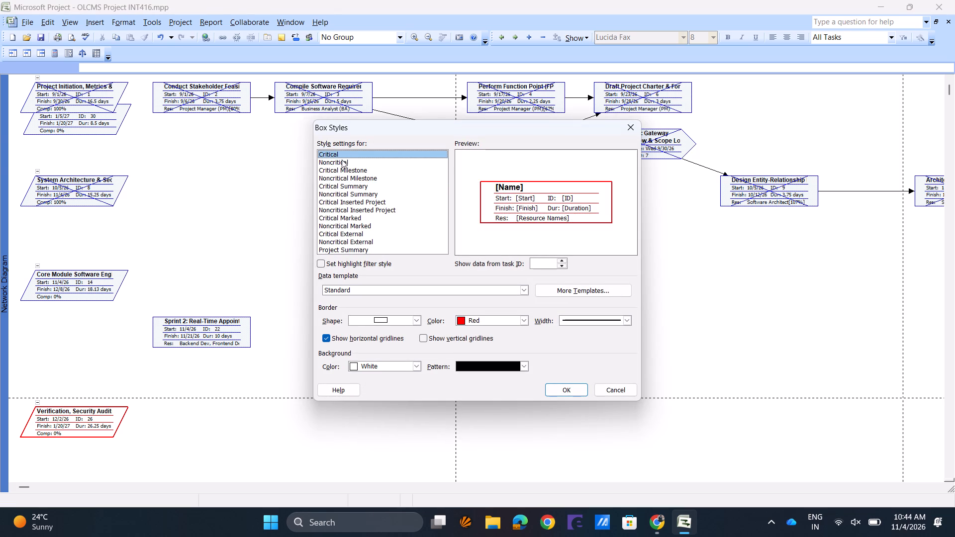
{"action": "left_click", "coordinate": [342, 162]}
{"action": "left_click", "coordinate": [343, 169]}
{"action": "left_click", "coordinate": [344, 176]}
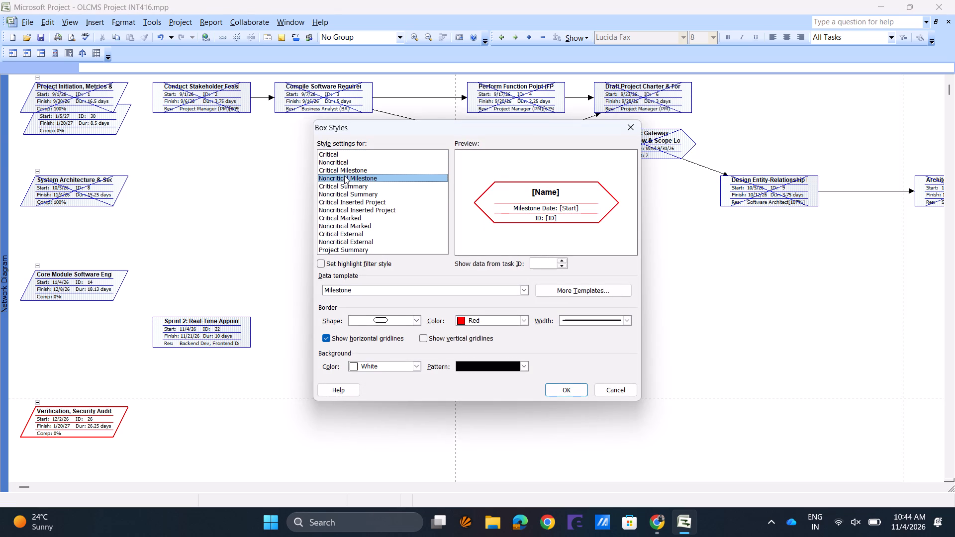
{"action": "left_click", "coordinate": [337, 152]}
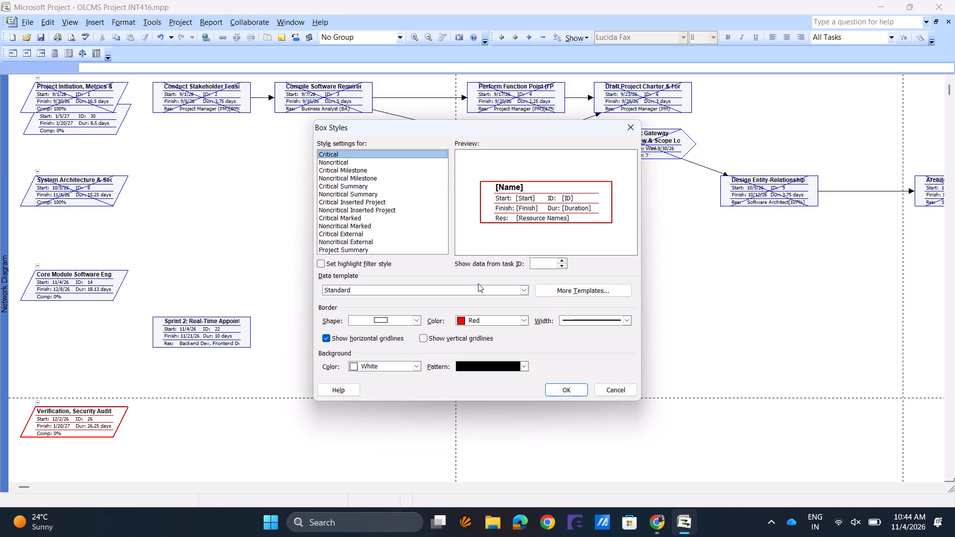
{"action": "left_click", "coordinate": [322, 262]}
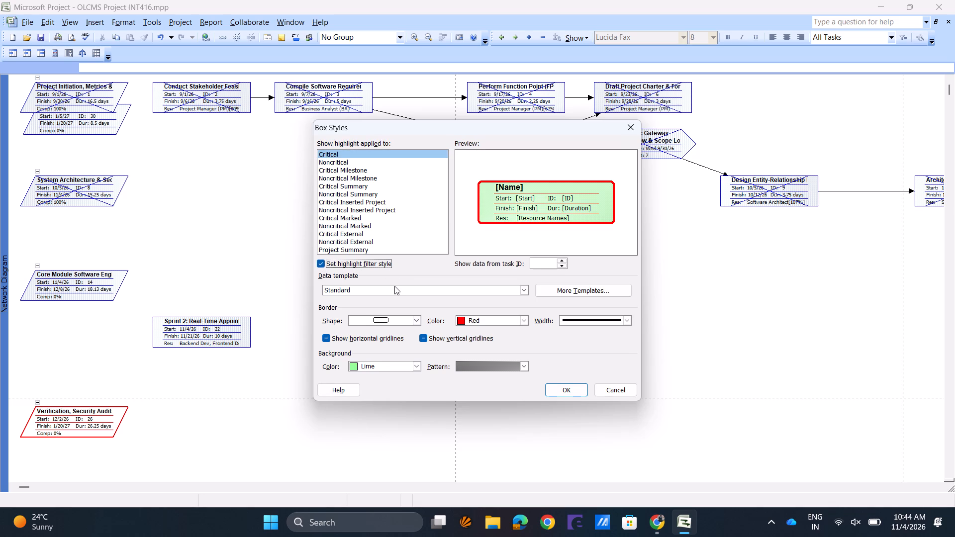
{"action": "left_click", "coordinate": [570, 387]}
Reopen the network diagram's box style settings.
{"action": "double_click", "coordinate": [316, 226]}
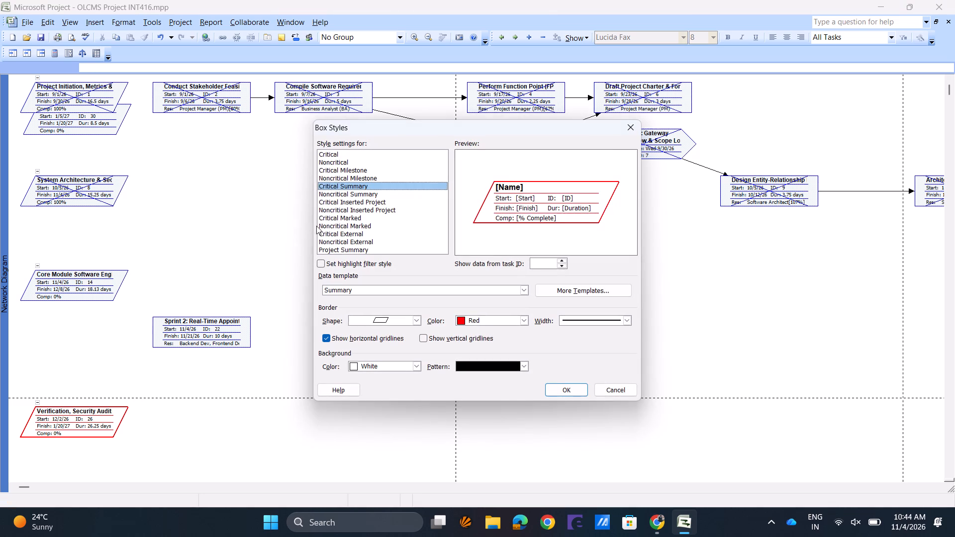
Give the Noncritical highlight style an octagonal, cut-corner border shape in Navy.
{"action": "left_click", "coordinate": [329, 164]}
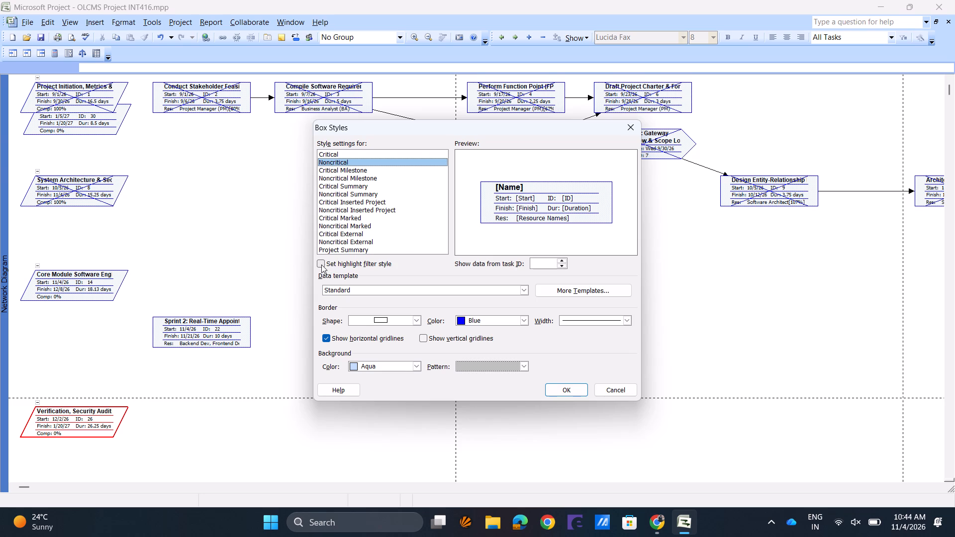
{"action": "left_click", "coordinate": [321, 264]}
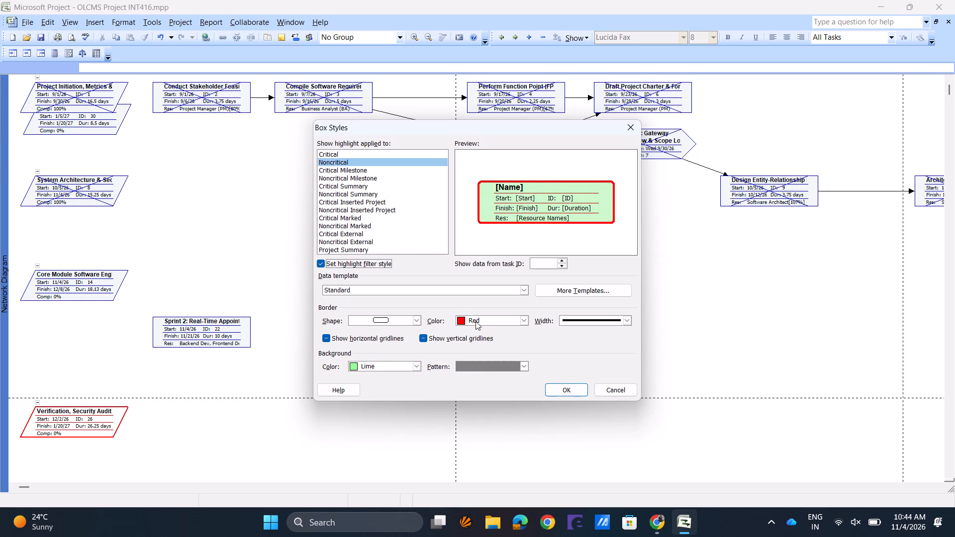
{"action": "left_click", "coordinate": [402, 323]}
{"action": "left_click", "coordinate": [388, 344]}
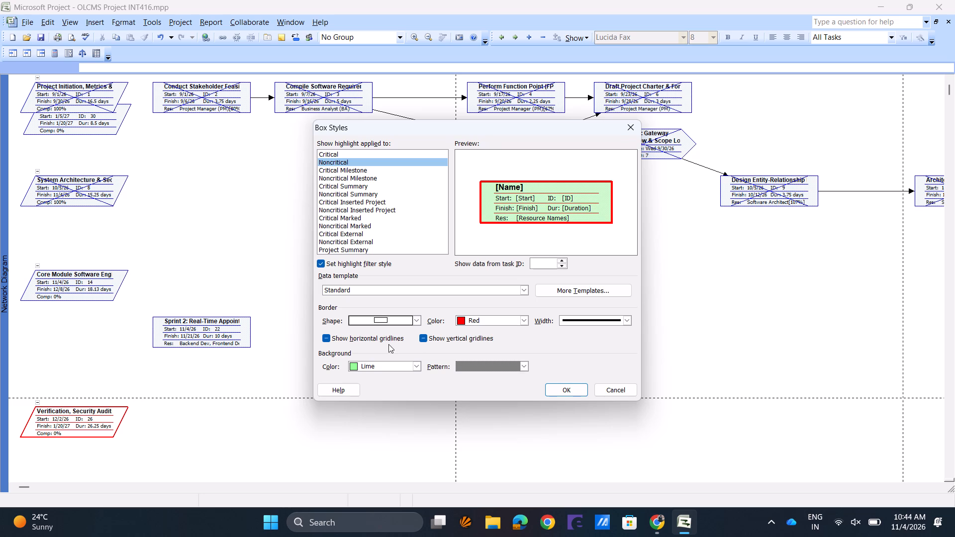
{"action": "left_click", "coordinate": [391, 323]}
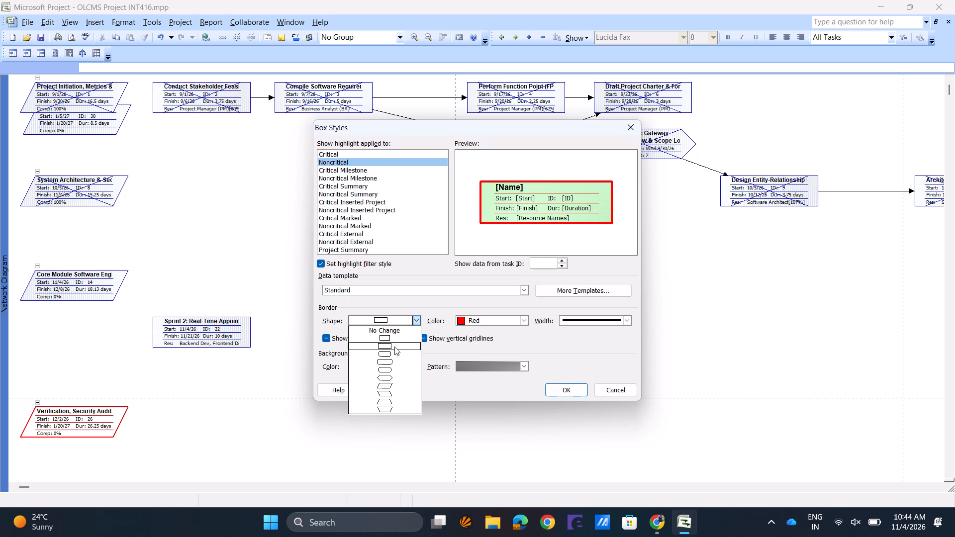
{"action": "left_click", "coordinate": [385, 355]}
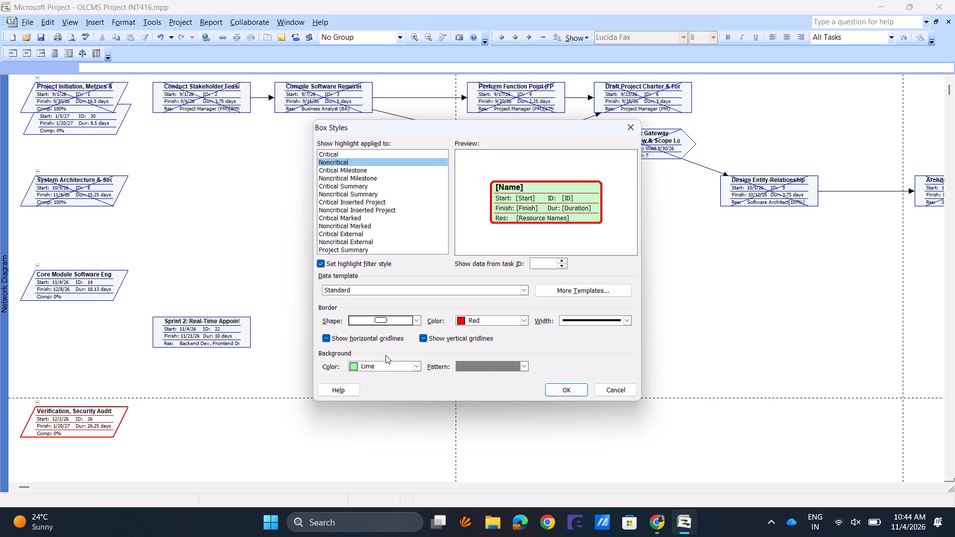
{"action": "left_click", "coordinate": [390, 326]}
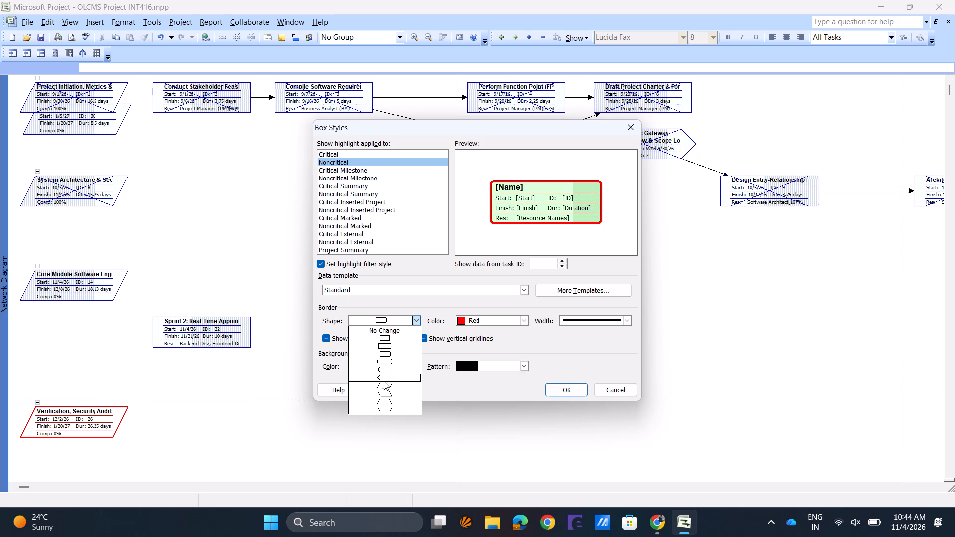
{"action": "left_click", "coordinate": [383, 368]}
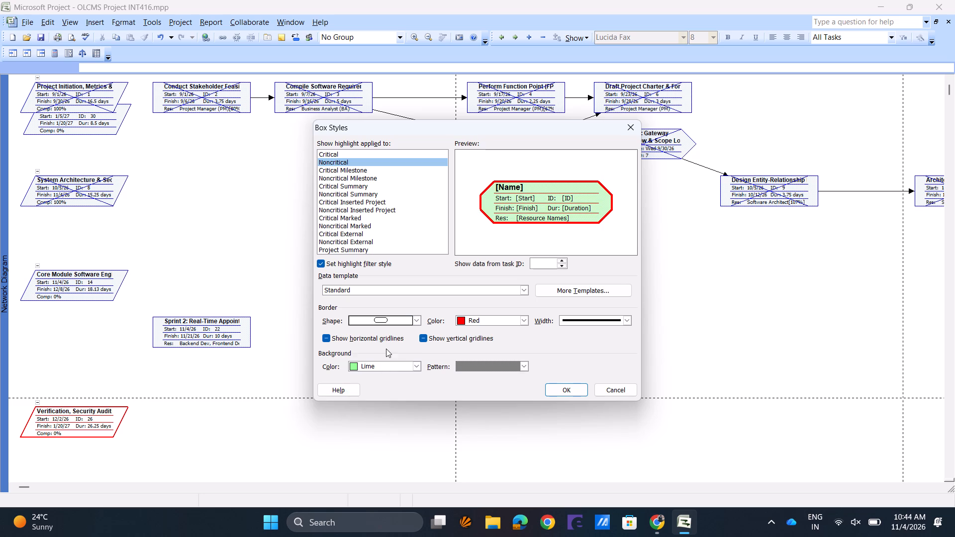
{"action": "left_click", "coordinate": [387, 321]}
{"action": "scroll", "coordinate": [387, 338], "scroll_direction": "down", "scroll_amount": 2}
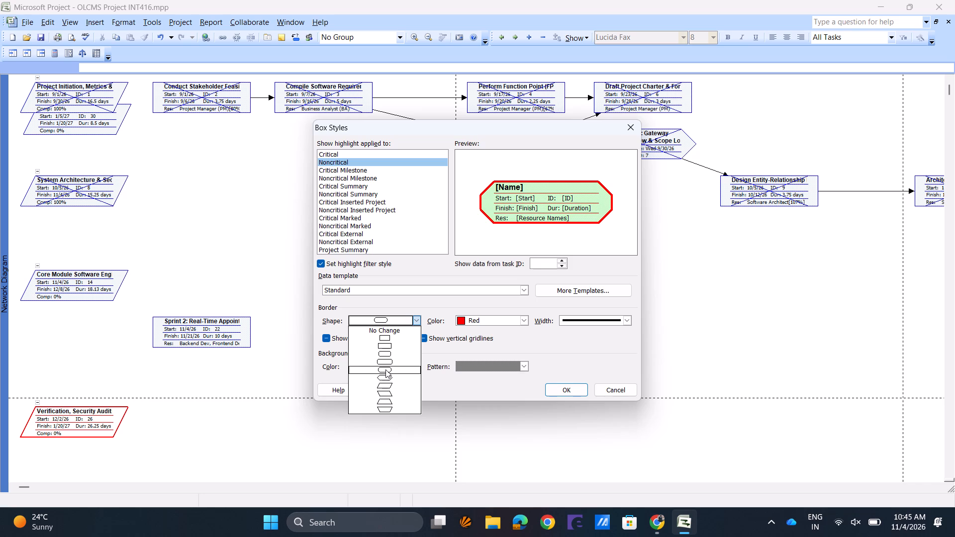
{"action": "left_click", "coordinate": [385, 369]}
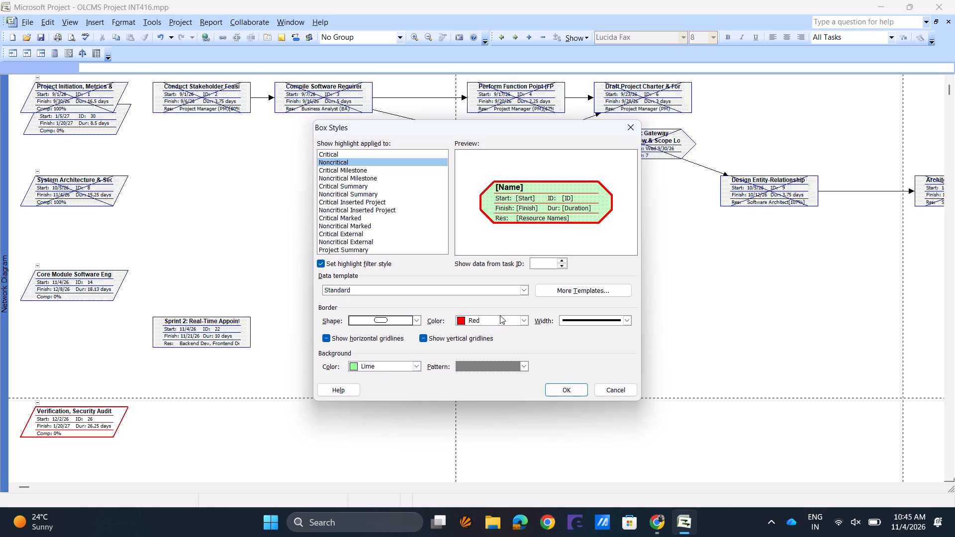
{"action": "left_click", "coordinate": [399, 320]}
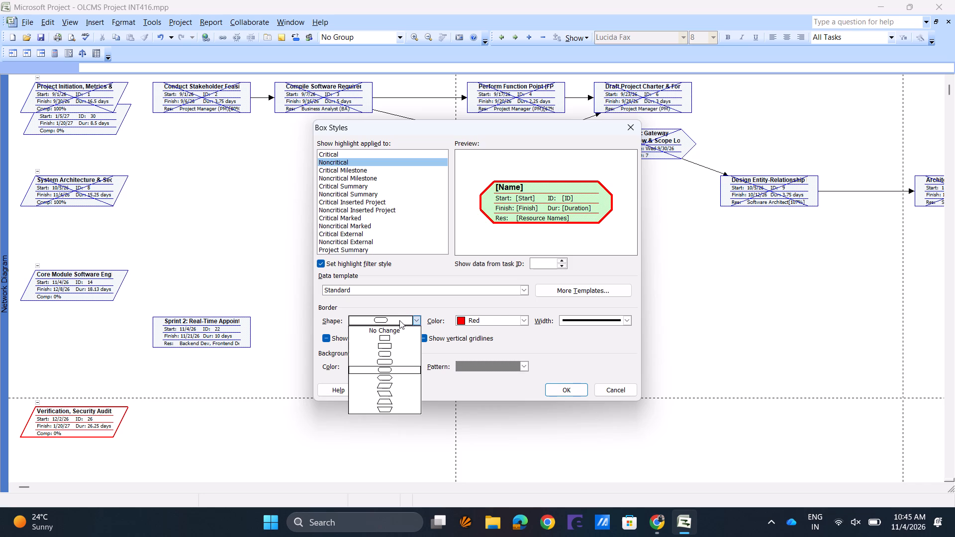
{"action": "left_click", "coordinate": [498, 320]}
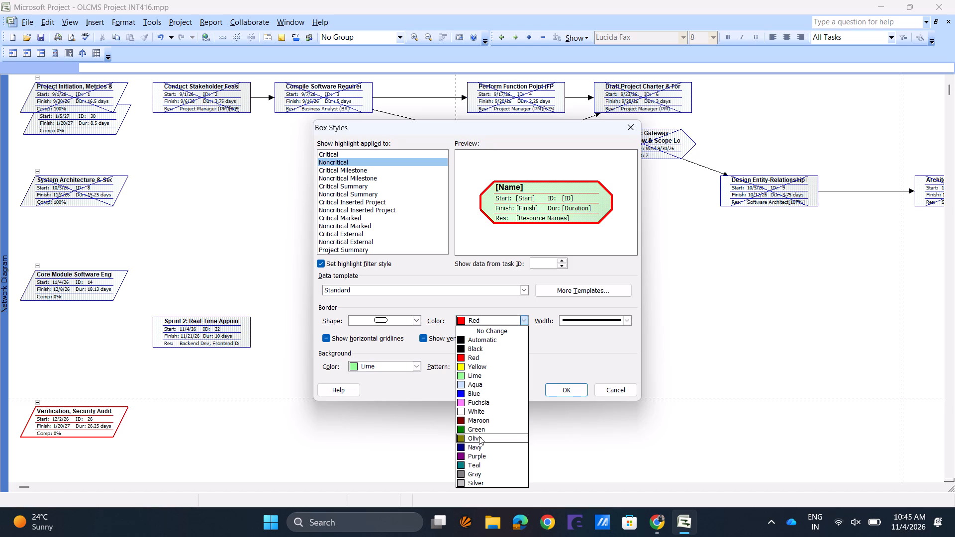
{"action": "left_click", "coordinate": [478, 451]}
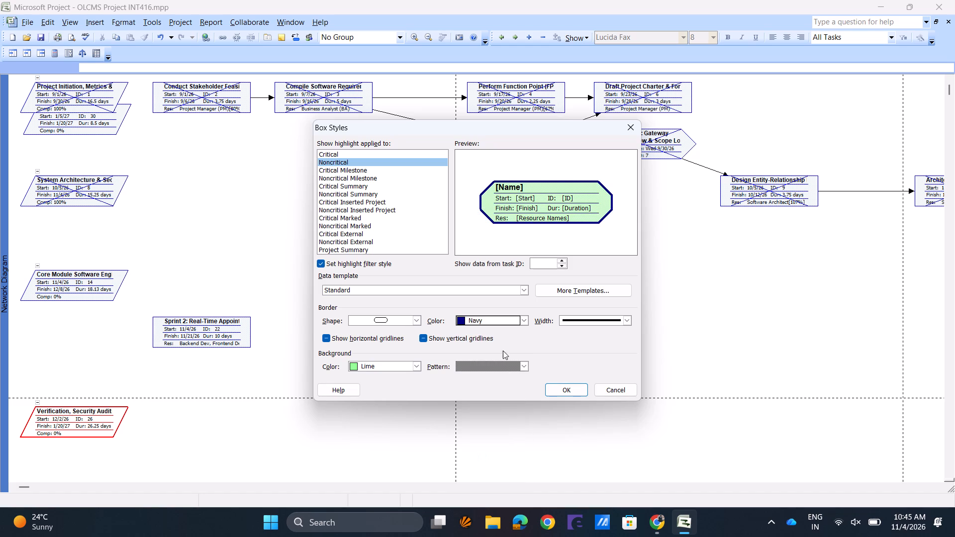
Set the Noncritical highlight background to Yellow and apply the box styles.
{"action": "left_click", "coordinate": [395, 367]}
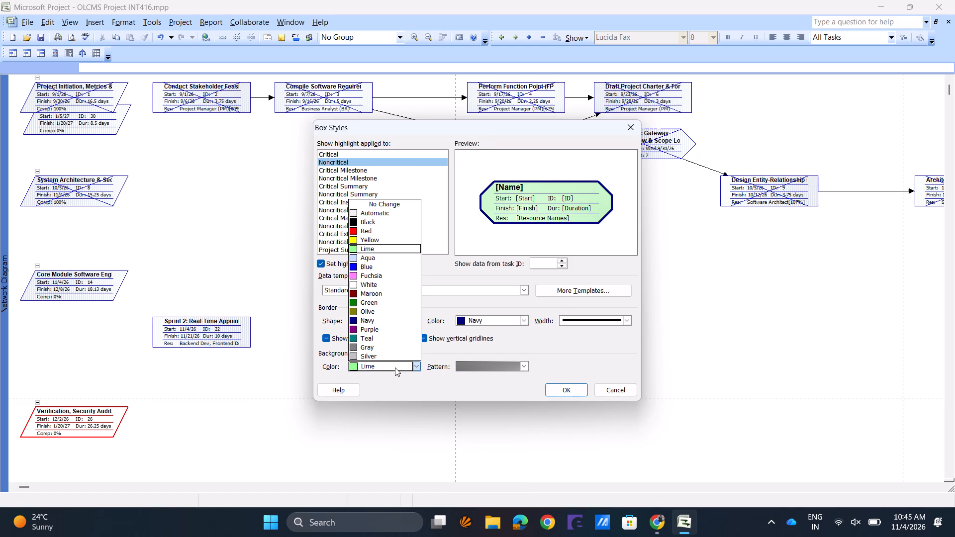
{"action": "left_click", "coordinate": [370, 239]}
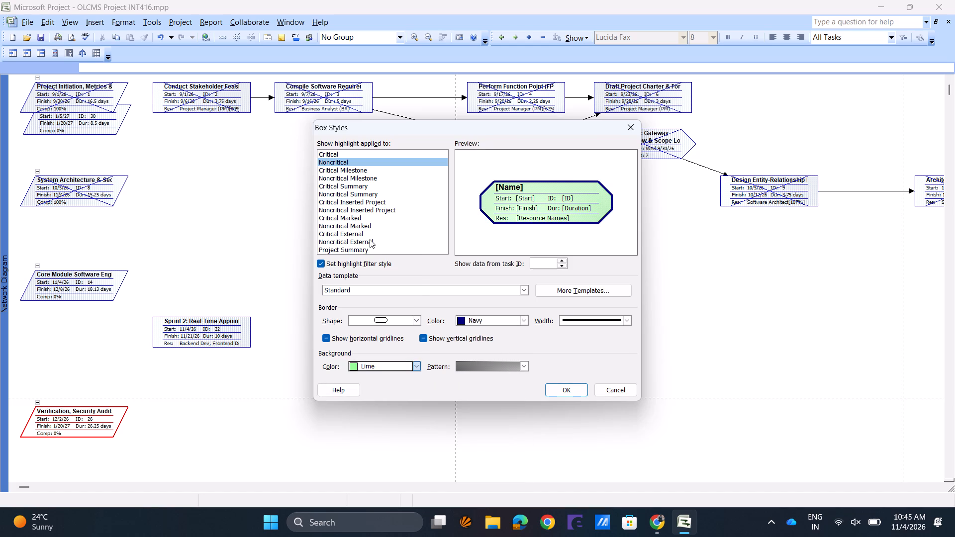
{"action": "left_click", "coordinate": [564, 385]}
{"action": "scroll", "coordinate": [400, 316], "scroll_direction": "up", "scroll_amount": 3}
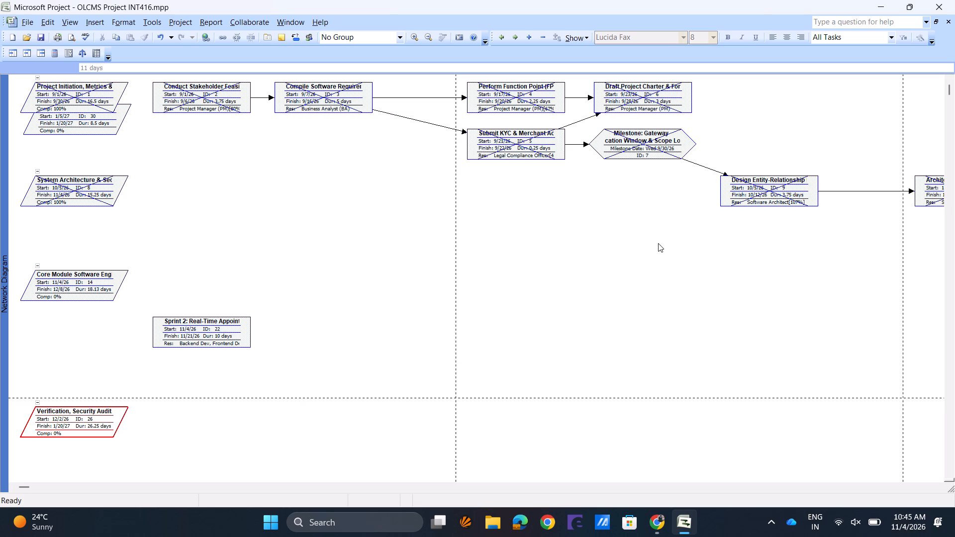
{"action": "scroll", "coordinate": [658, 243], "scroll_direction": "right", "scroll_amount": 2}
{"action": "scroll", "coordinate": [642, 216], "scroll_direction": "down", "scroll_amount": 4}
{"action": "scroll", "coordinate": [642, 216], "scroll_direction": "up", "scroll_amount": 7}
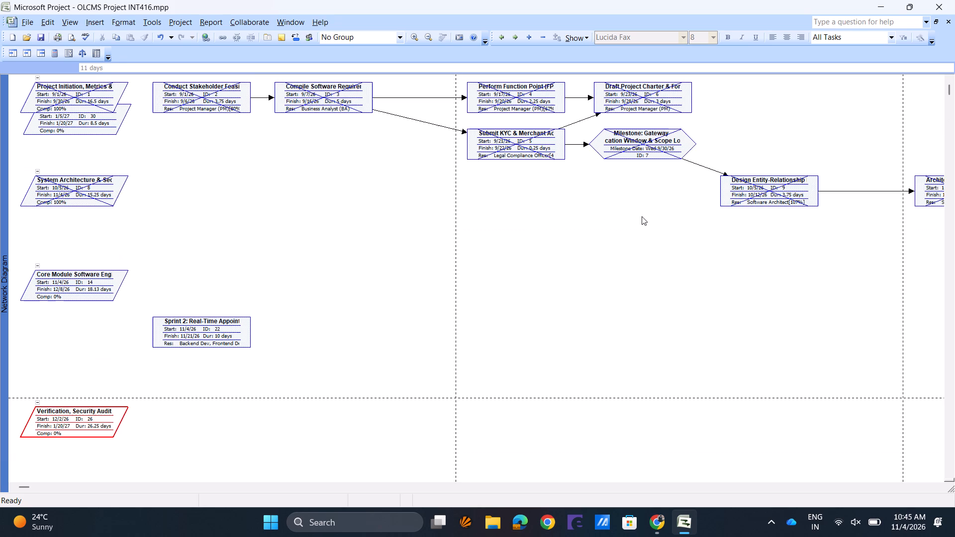
Reopen the box styles and examine the style previews from Critical Milestone down to Project Summary.
{"action": "double_click", "coordinate": [407, 203]}
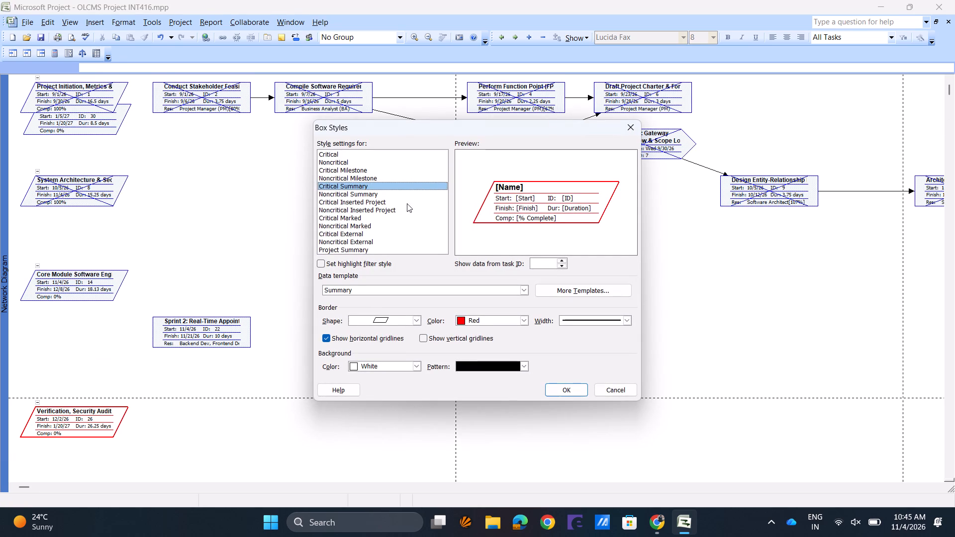
{"action": "left_click", "coordinate": [350, 173]}
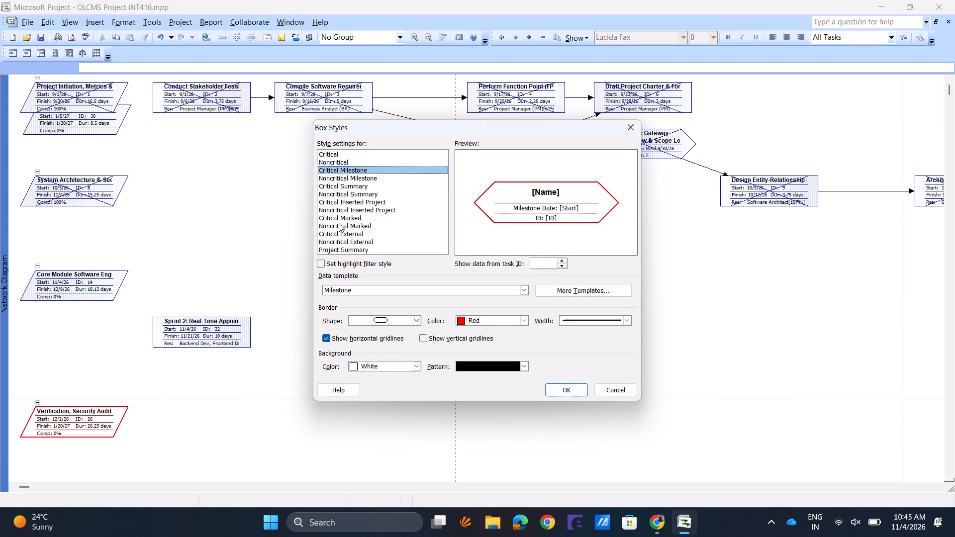
{"action": "scroll", "coordinate": [338, 228], "scroll_direction": "down", "scroll_amount": 1}
{"action": "key", "text": "Down"}
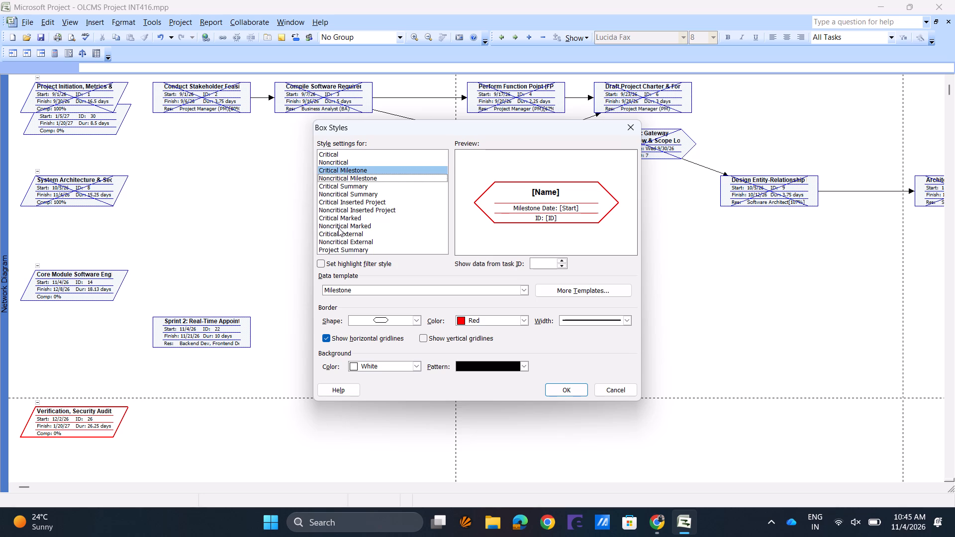
{"action": "key", "text": "Down"}
{"action": "key", "text": "Down"}
{"action": "key", "text": "Down"}
{"action": "key", "text": "Down"}
{"action": "key", "text": "Down"}
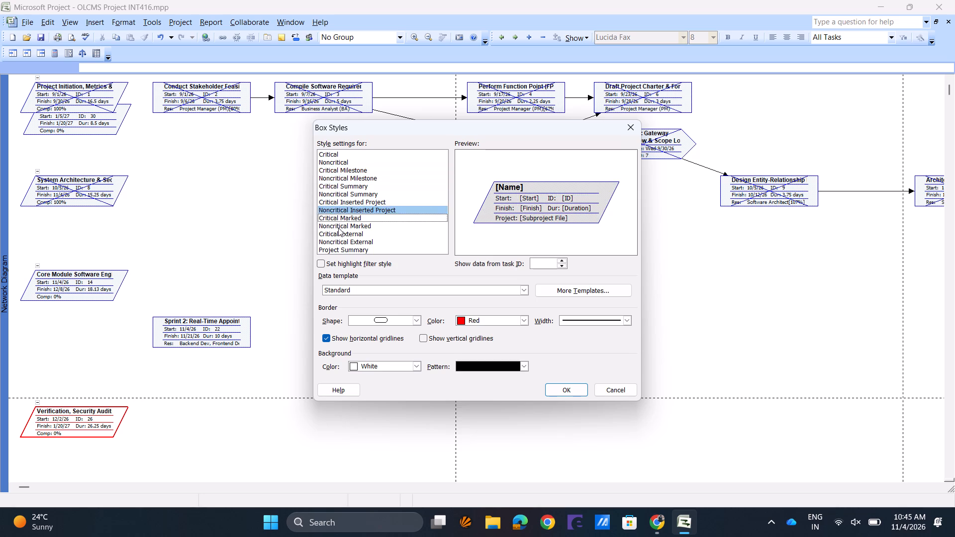
{"action": "key", "text": "Down"}
{"action": "key", "text": "Down"}
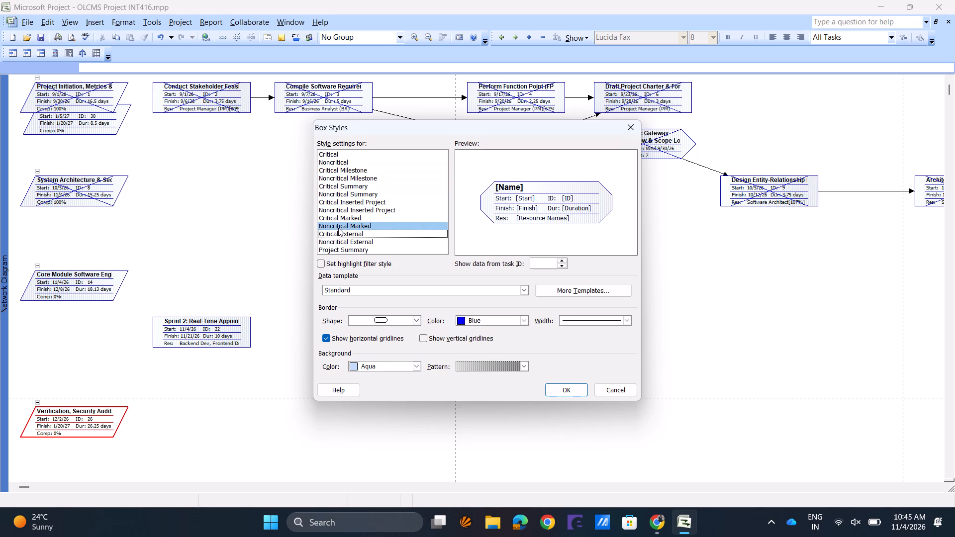
{"action": "key", "text": "Down"}
{"action": "key", "text": "Down"}
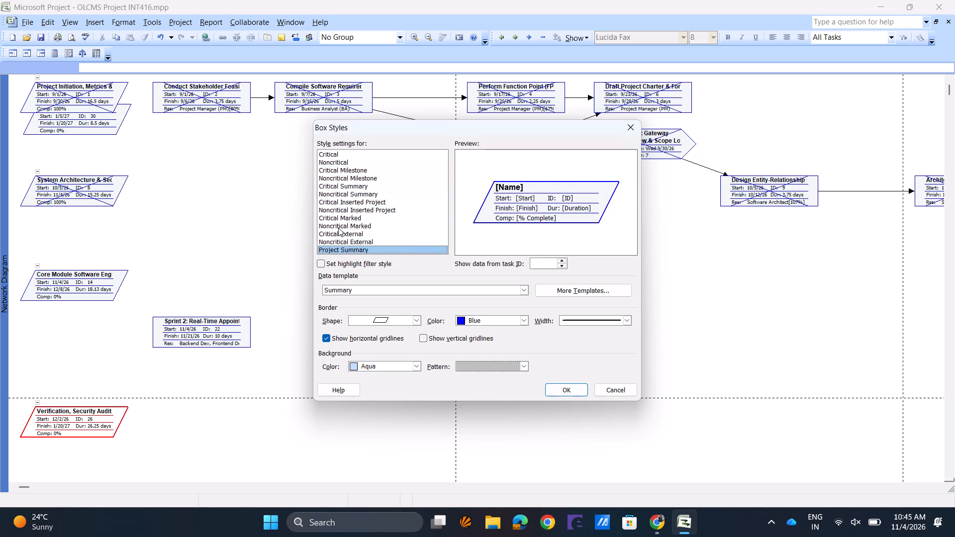
{"action": "key", "text": "Down"}
{"action": "key", "text": "Down"}
{"action": "key", "text": "Down"}
Set the border color of the Critical Inserted Project box style to Black.
{"action": "key", "text": "Up"}
{"action": "key", "text": "Up"}
{"action": "key", "text": "Up"}
{"action": "key", "text": "Up"}
{"action": "key", "text": "Up"}
{"action": "key", "text": "Up"}
{"action": "key", "text": "Up"}
{"action": "key", "text": "Down"}
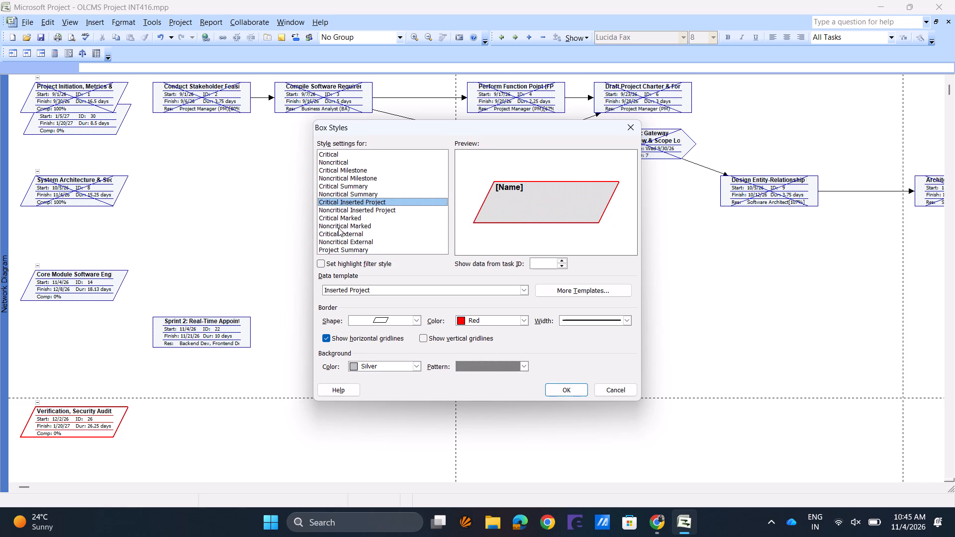
{"action": "left_click", "coordinate": [523, 323]}
{"action": "left_click", "coordinate": [499, 337]}
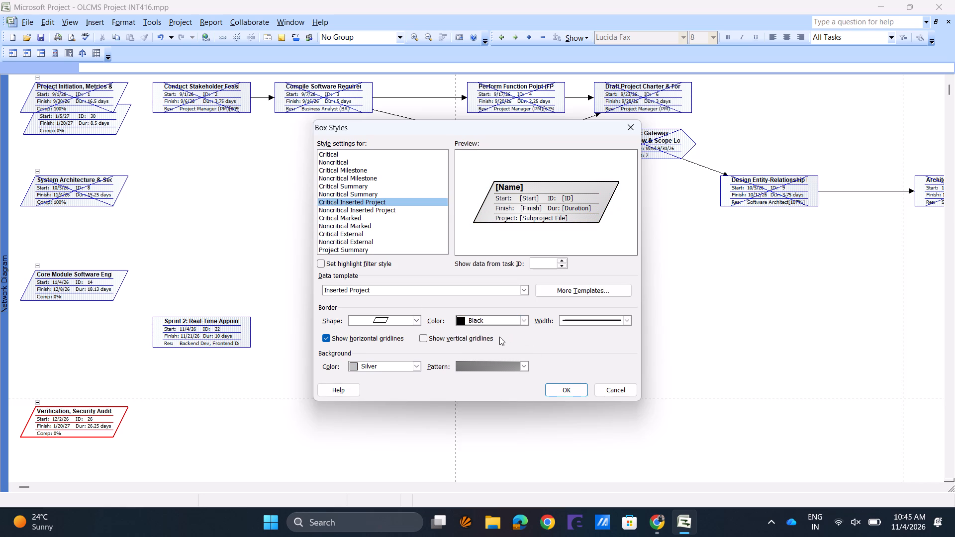
{"action": "left_click", "coordinate": [521, 321]}
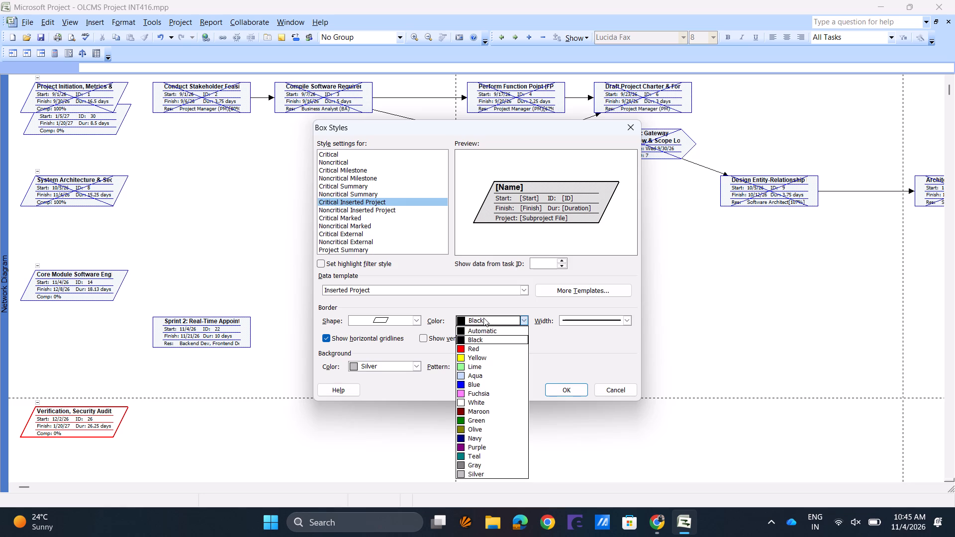
Give the Critical Inserted Project highlight style a parallelogram border in Green, keeping the Standard data template.
{"action": "left_click", "coordinate": [325, 264]}
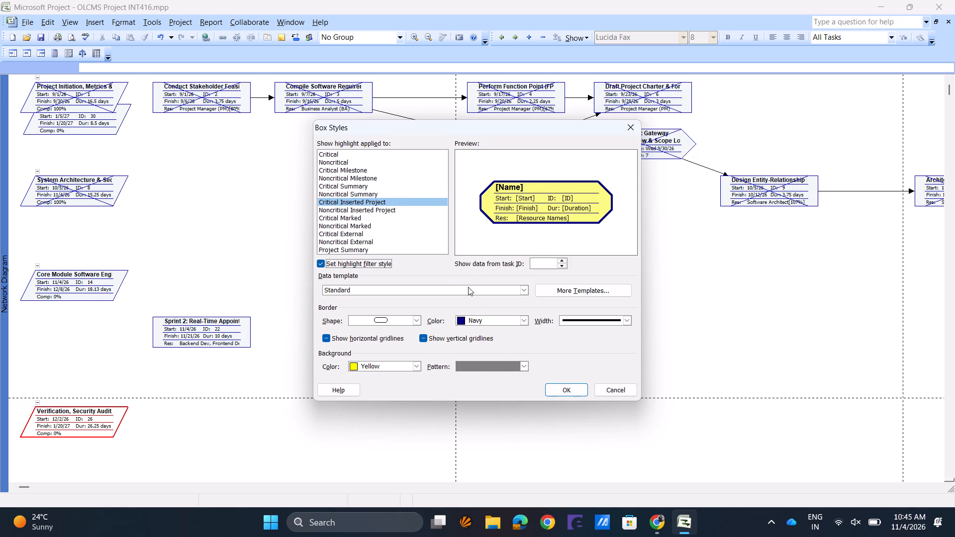
{"action": "left_click", "coordinate": [468, 287]}
{"action": "left_click", "coordinate": [456, 292]}
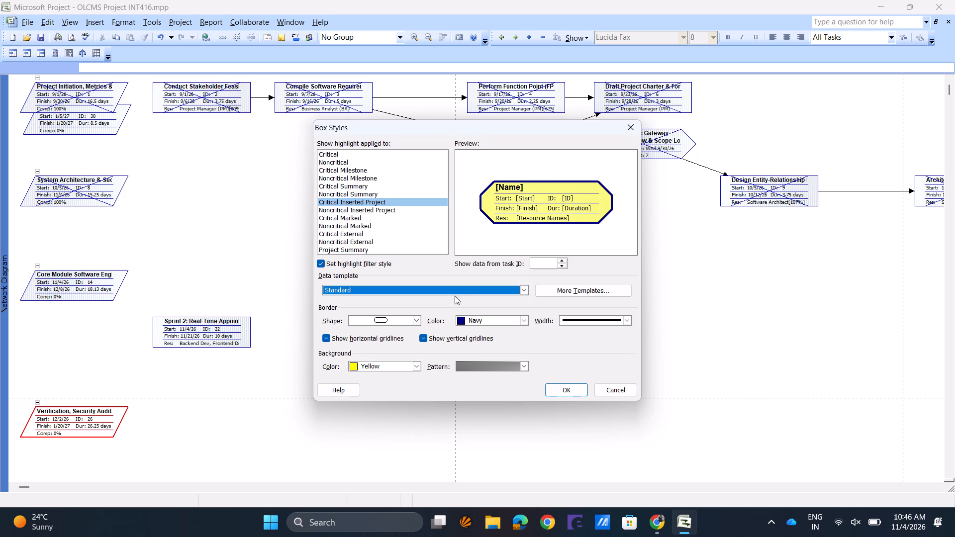
{"action": "left_click", "coordinate": [401, 319]}
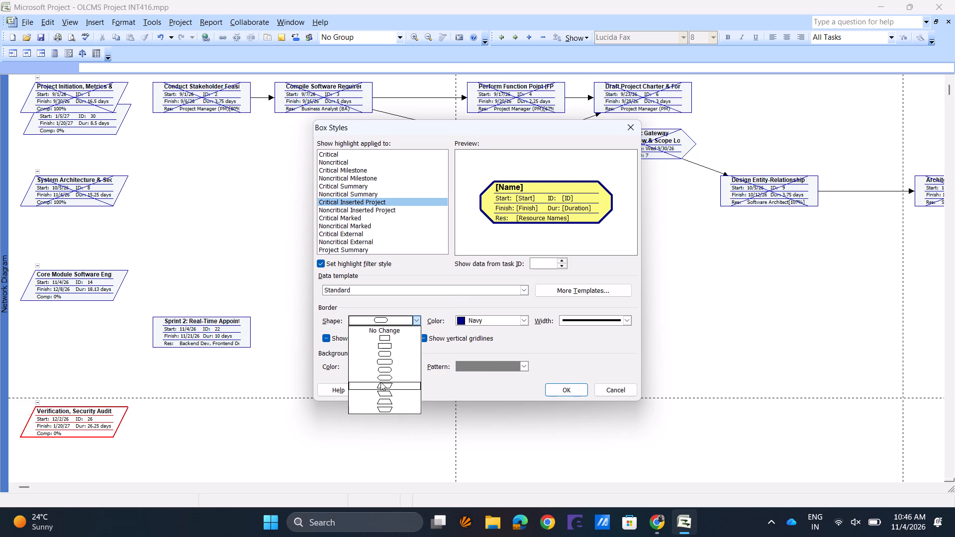
{"action": "left_click", "coordinate": [381, 382]}
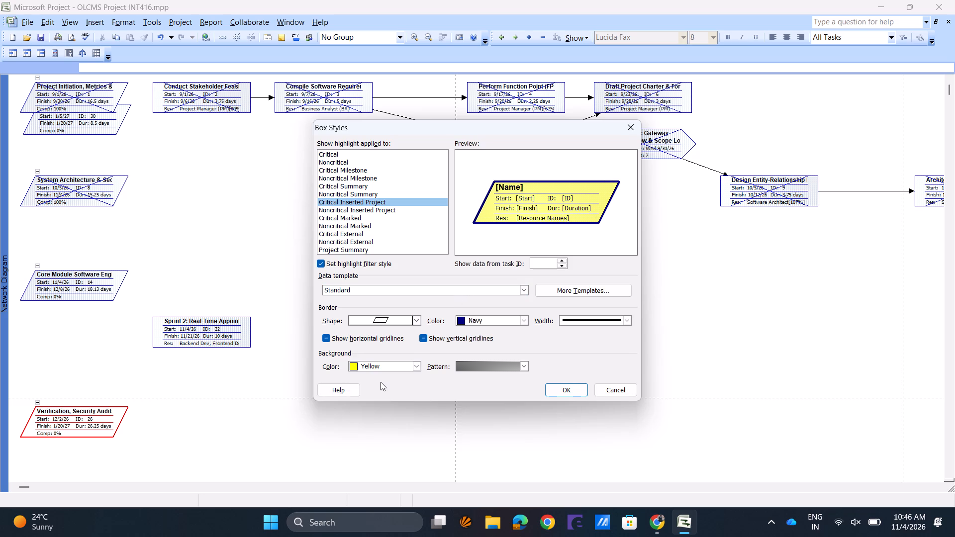
{"action": "left_click", "coordinate": [508, 323]}
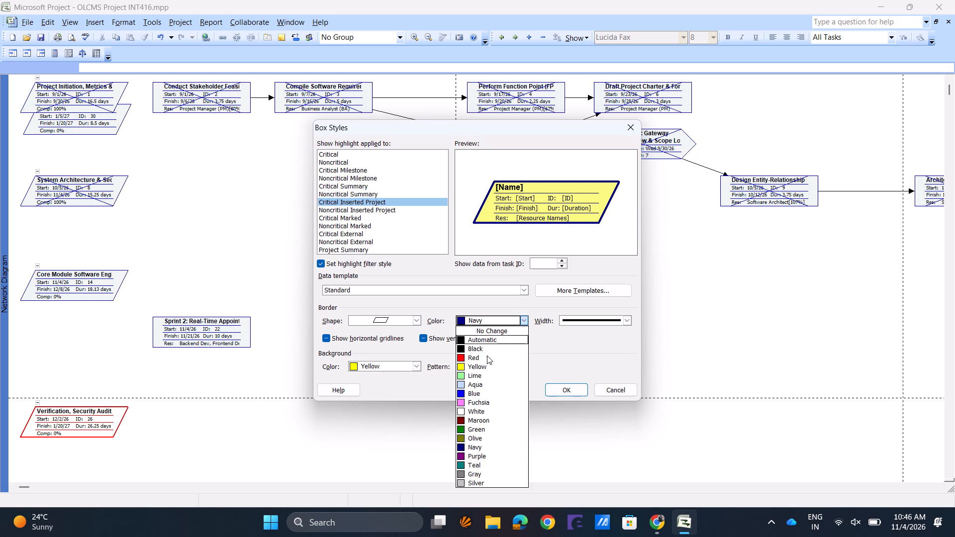
{"action": "left_click", "coordinate": [478, 427]}
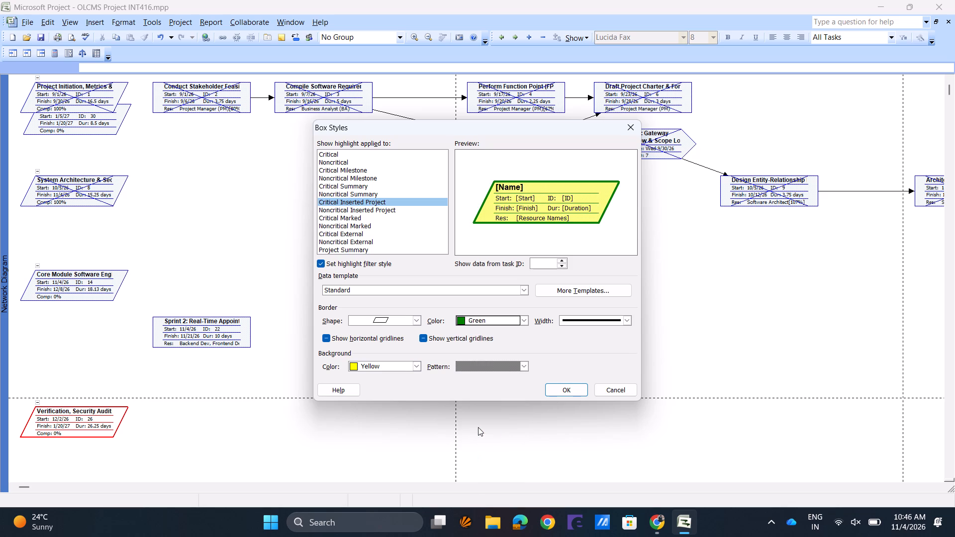
Set the Critical Inserted Project highlight background to Aqua, check the available data templates, and apply the box styles.
{"action": "left_click", "coordinate": [392, 368]}
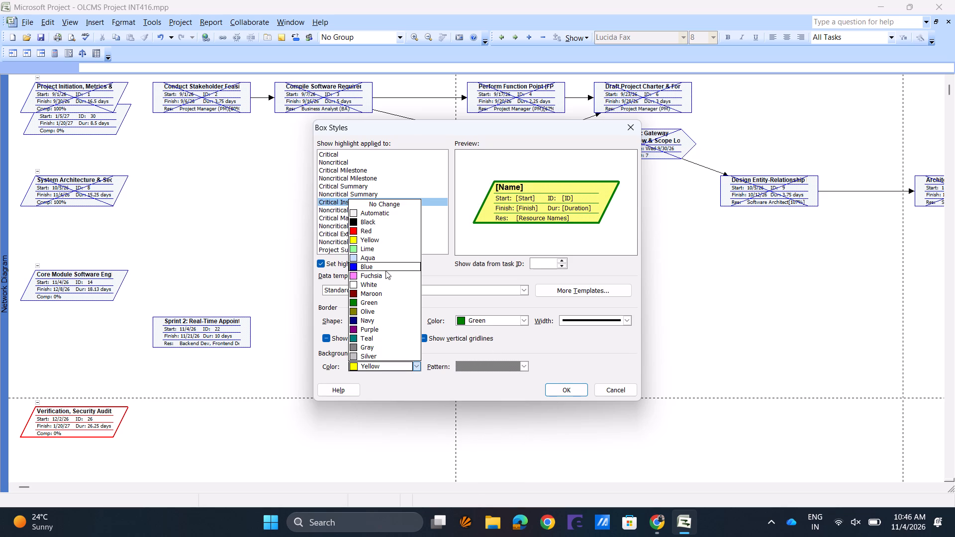
{"action": "left_click", "coordinate": [385, 254]}
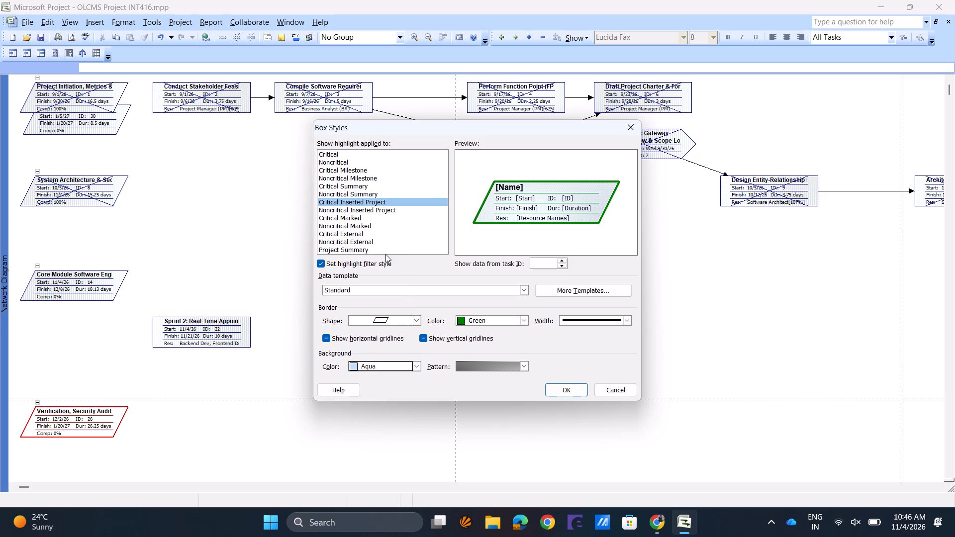
{"action": "left_click", "coordinate": [588, 289]}
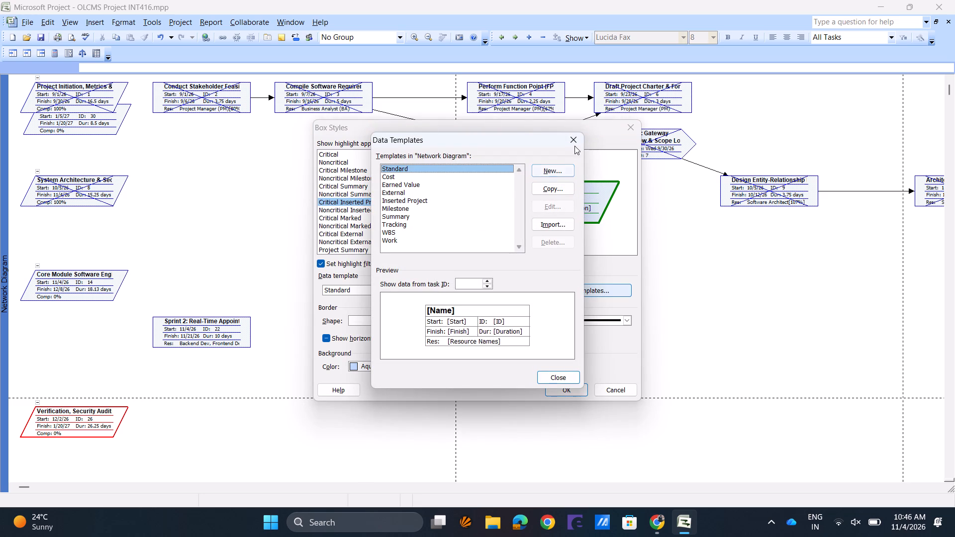
{"action": "left_click", "coordinate": [576, 143]}
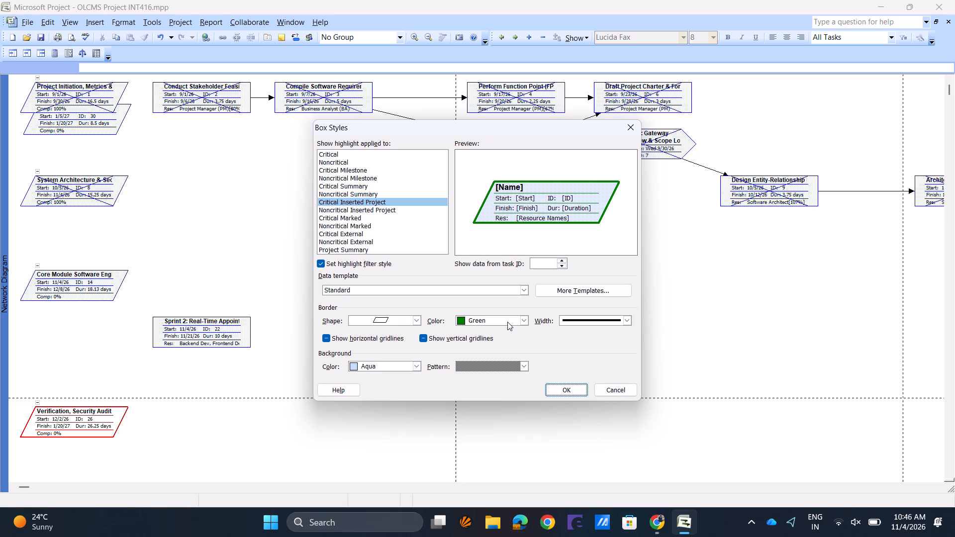
{"action": "left_click", "coordinate": [575, 391]}
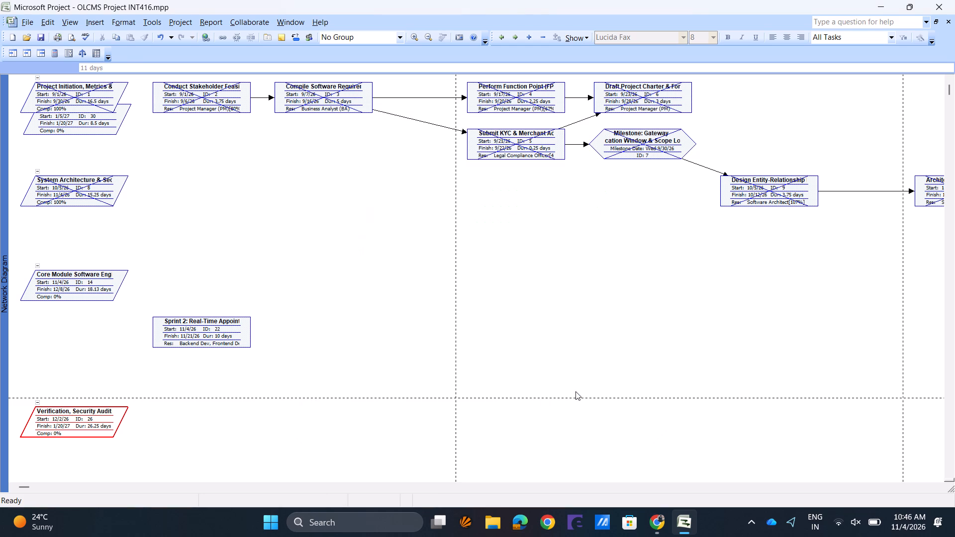
Review the summary boxes across the network diagram, selecting the Verification, Security Audit box.
{"action": "scroll", "coordinate": [575, 391], "scroll_direction": "down", "scroll_amount": 5}
{"action": "scroll", "coordinate": [575, 391], "scroll_direction": "up", "scroll_amount": 1}
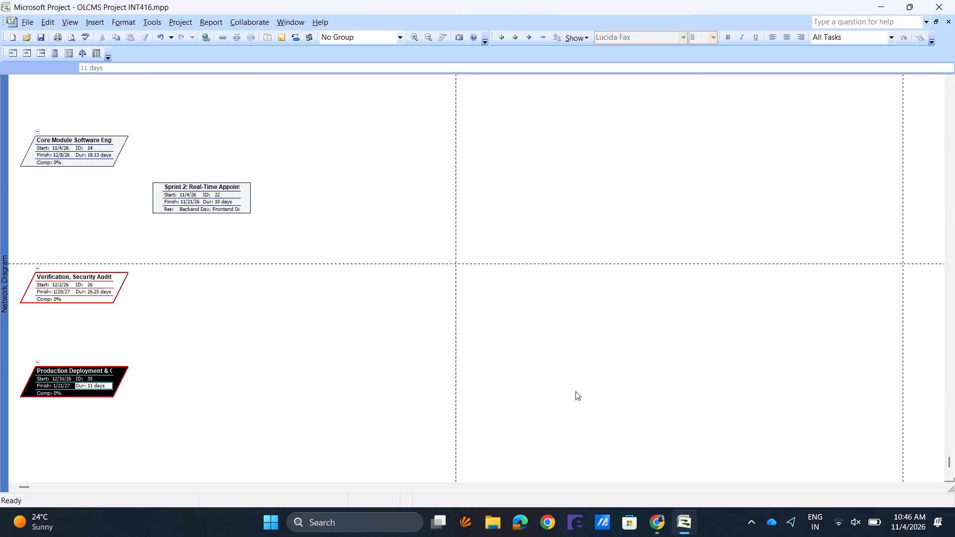
{"action": "left_click", "coordinate": [349, 379]}
{"action": "left_click", "coordinate": [109, 298]}
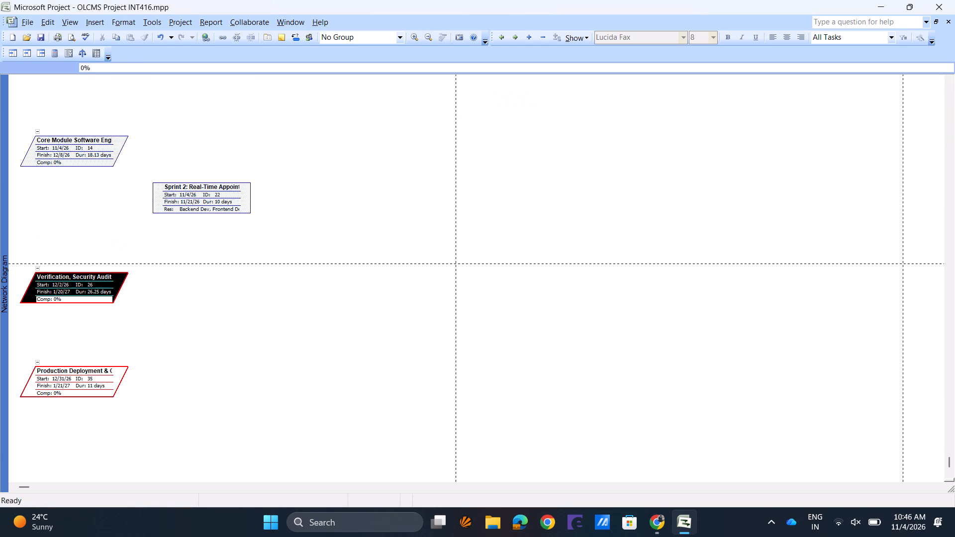
{"action": "scroll", "coordinate": [301, 258], "scroll_direction": "up", "scroll_amount": 5}
Reopen the box styles at Critical Summary and view a blank new data template definition from its data templates.
{"action": "double_click", "coordinate": [281, 209]}
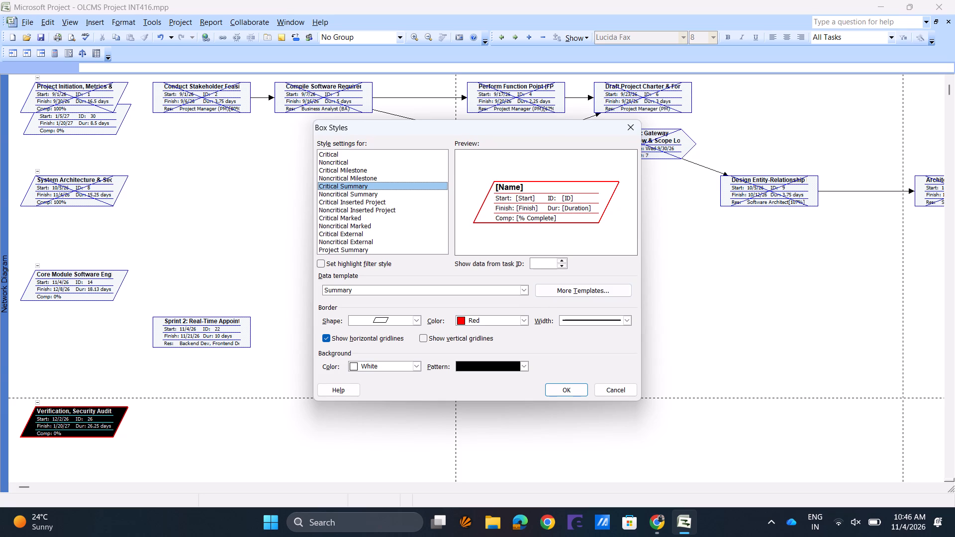
{"action": "left_click", "coordinate": [576, 283]}
{"action": "left_click", "coordinate": [580, 293]}
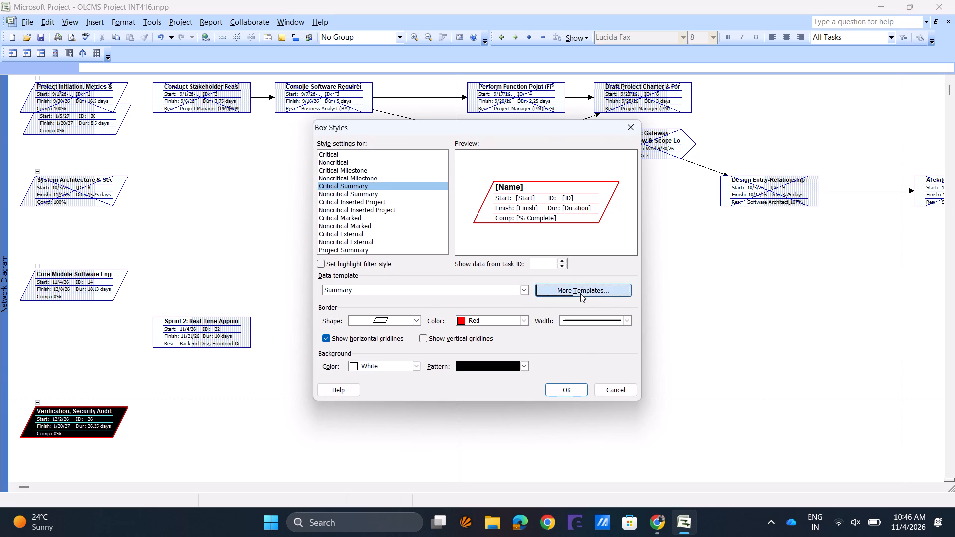
{"action": "scroll", "coordinate": [454, 213], "scroll_direction": "down", "scroll_amount": 2}
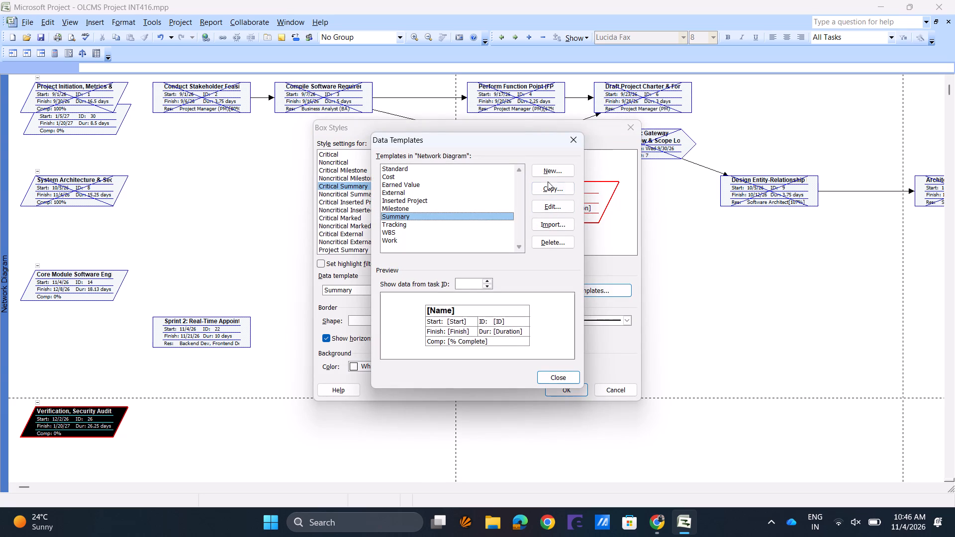
{"action": "left_click", "coordinate": [561, 165]}
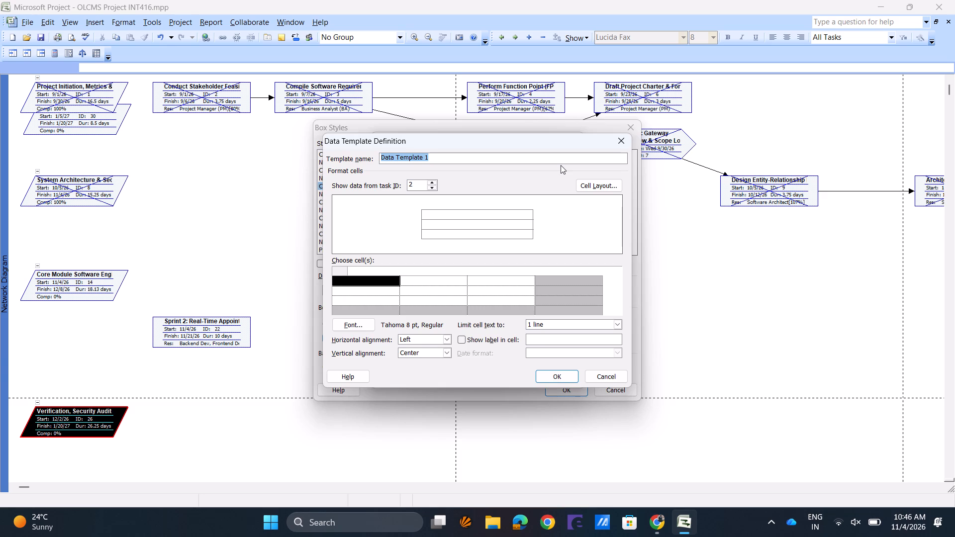
{"action": "left_click_drag", "start_coordinate": [614, 149], "coordinate": [618, 145]}
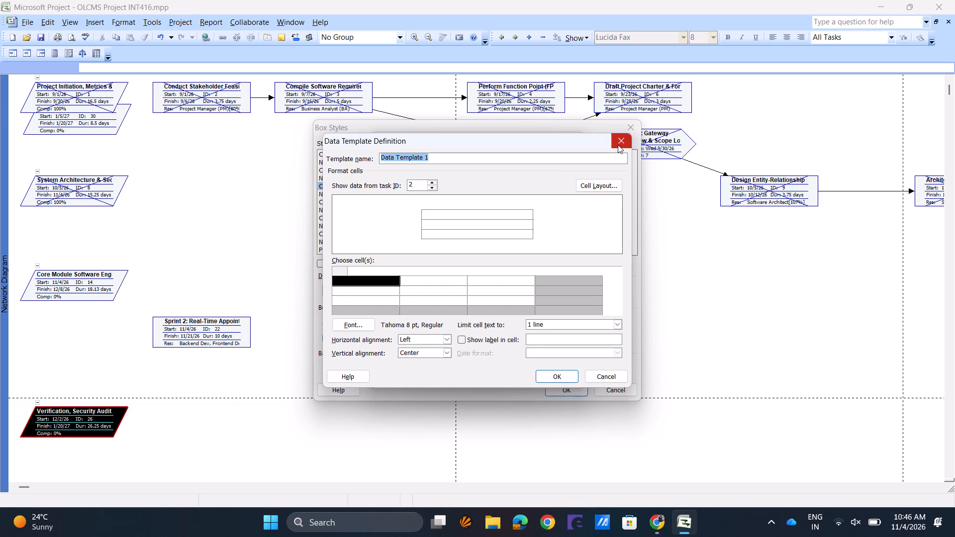
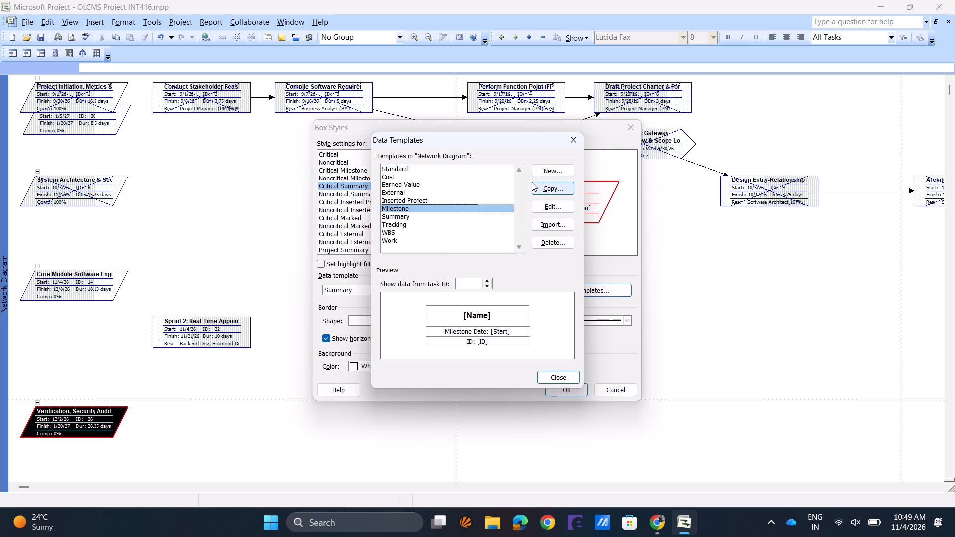
View a blank new data template definition, discard it and leave the data templates.
{"action": "left_click", "coordinate": [558, 176]}
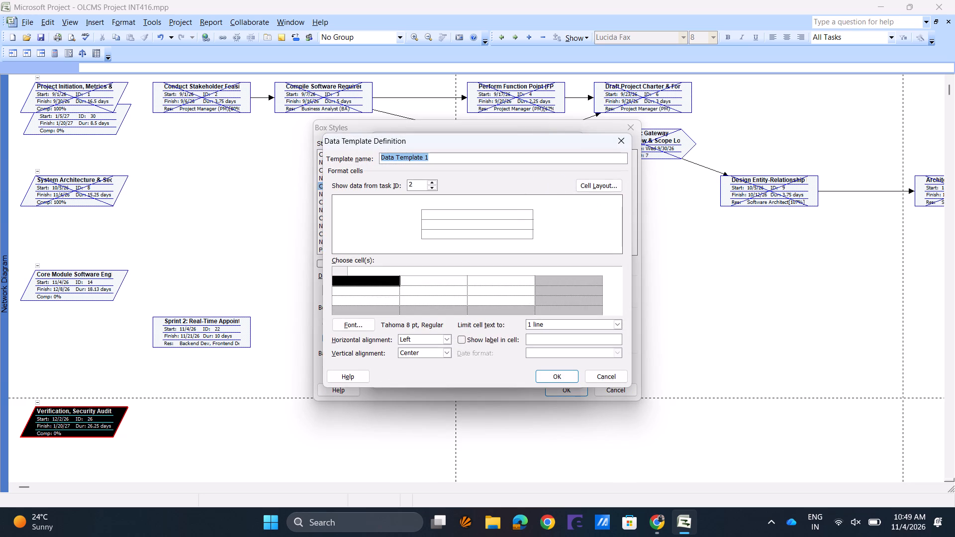
{"action": "left_click", "coordinate": [625, 144]}
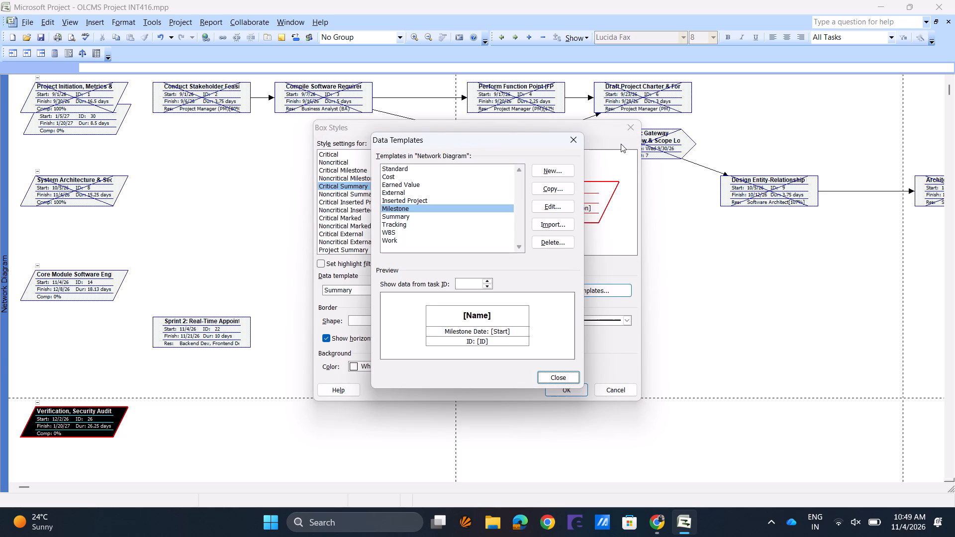
{"action": "left_click", "coordinate": [569, 137]}
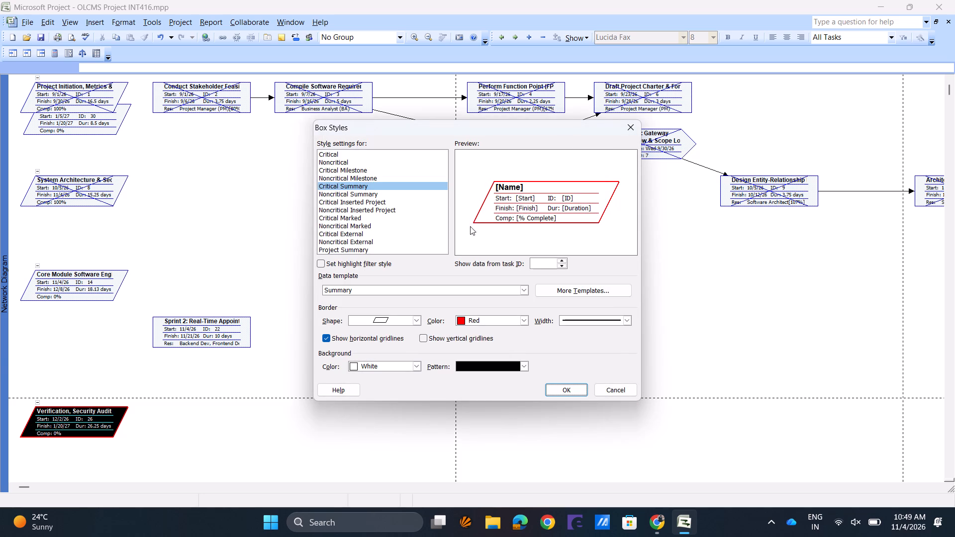
Check the highlight filter styles of the Critical and Project Summary boxes.
{"action": "left_click", "coordinate": [348, 155]}
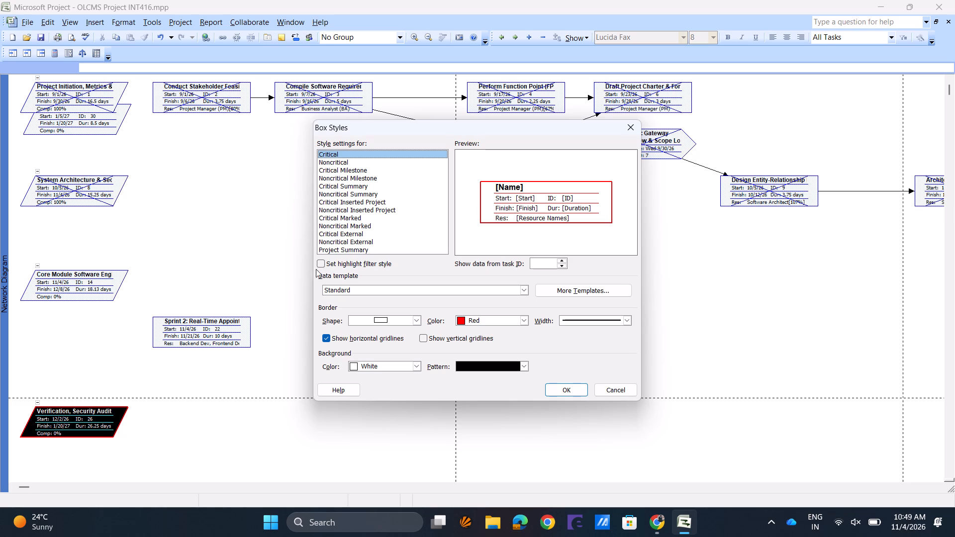
{"action": "left_click", "coordinate": [319, 261]}
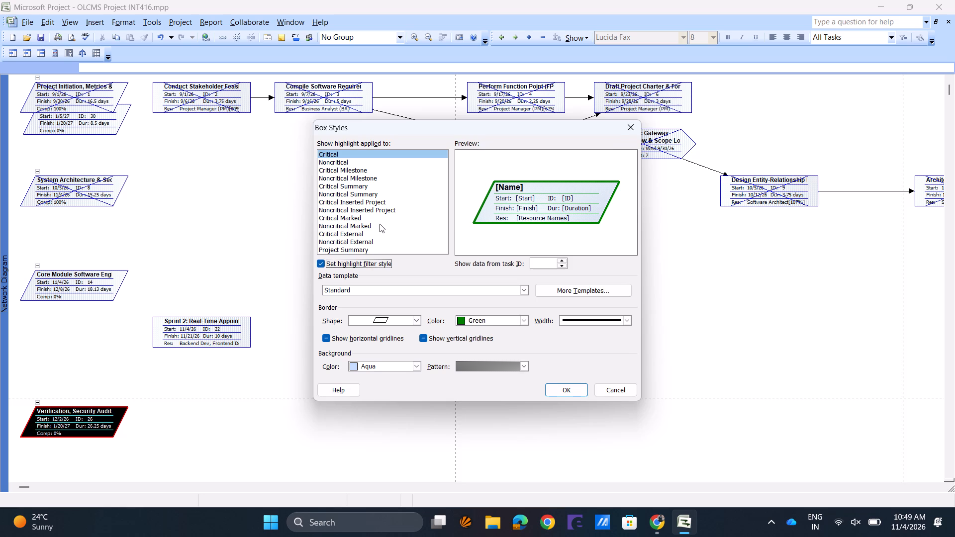
{"action": "left_click", "coordinate": [334, 247]}
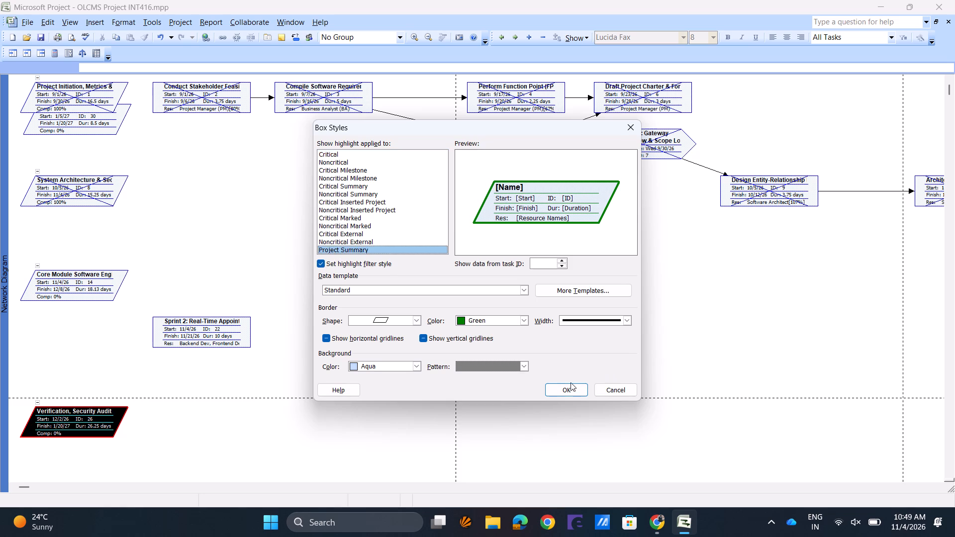
{"action": "left_click", "coordinate": [567, 384]}
Set the Critical Summary box style's data template to Standard and apply it to the network diagram.
{"action": "double_click", "coordinate": [400, 264]}
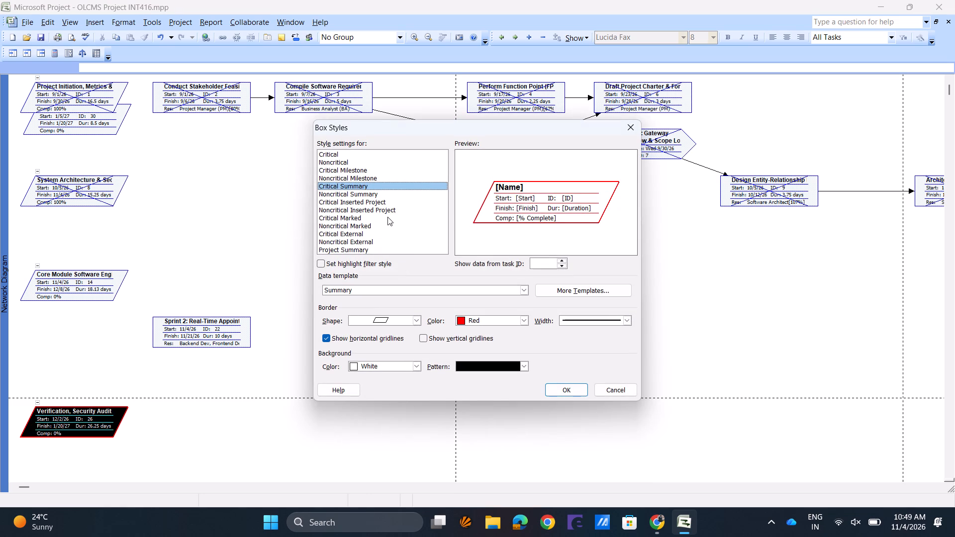
{"action": "left_click", "coordinate": [400, 286]}
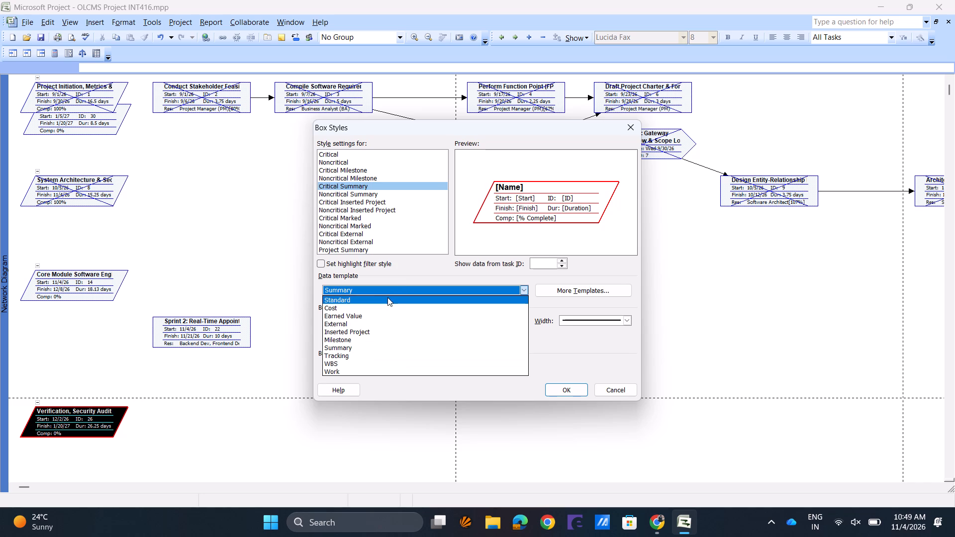
{"action": "left_click", "coordinate": [387, 297]}
{"action": "left_click", "coordinate": [556, 392]}
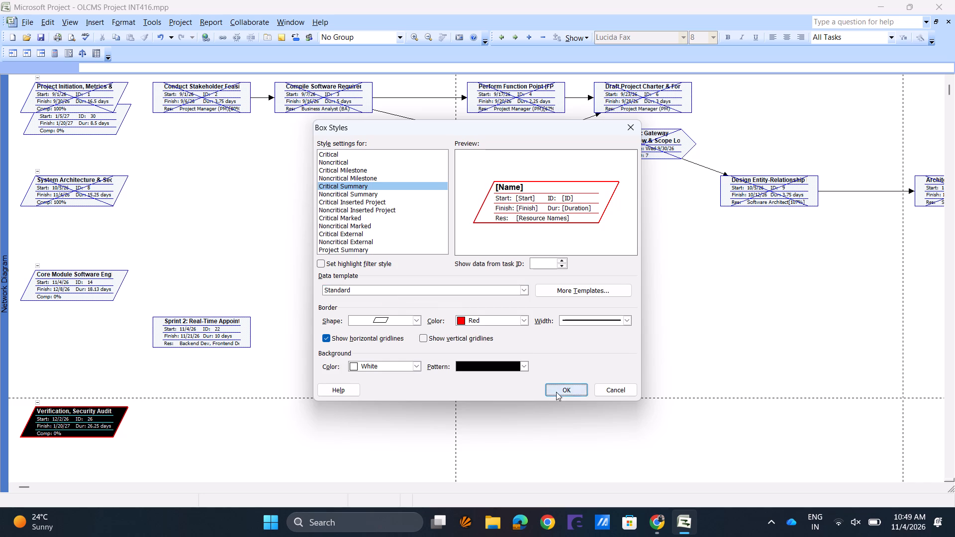
Review the box style settings of each task type from Critical to Project Summary, then close the box styles.
{"action": "double_click", "coordinate": [385, 274]}
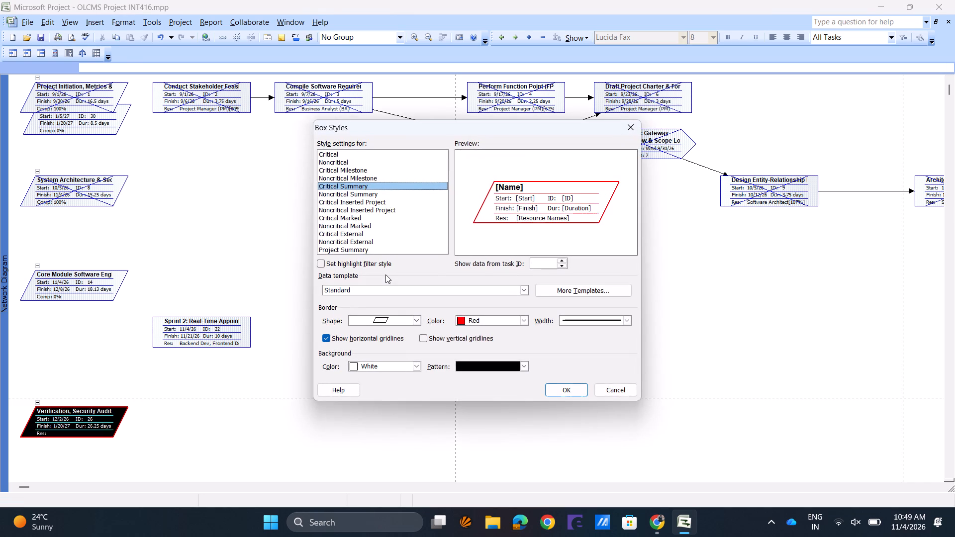
{"action": "left_click", "coordinate": [416, 286]}
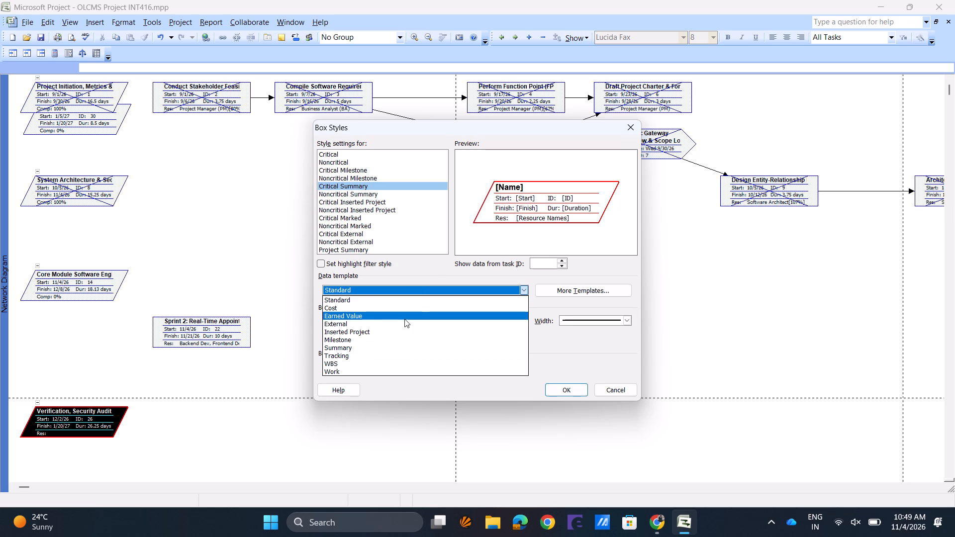
{"action": "scroll", "coordinate": [404, 319], "scroll_direction": "up", "scroll_amount": 1}
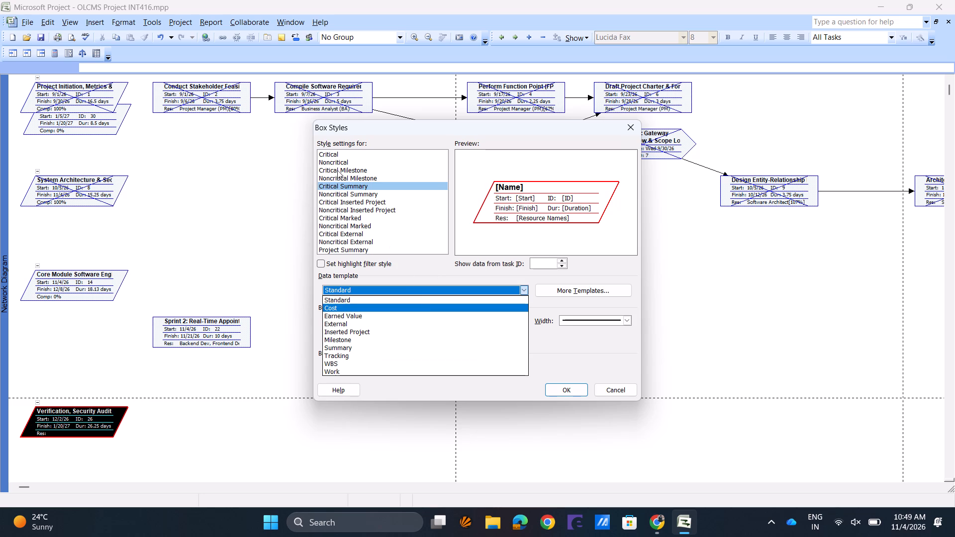
{"action": "left_click", "coordinate": [335, 152]}
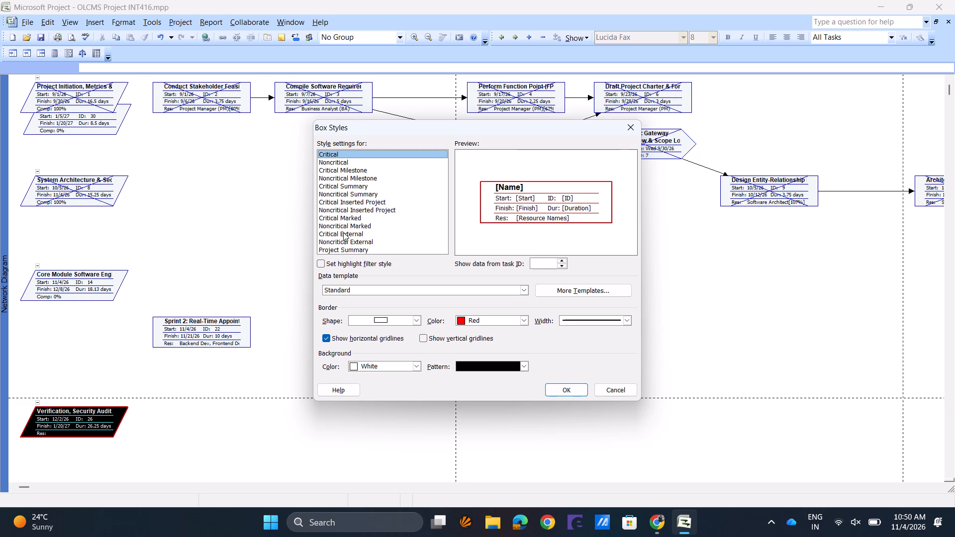
{"action": "key", "text": "Down"}
{"action": "key", "text": "Down"}
{"action": "key", "text": "Down"}
{"action": "key", "text": "Down"}
{"action": "key", "text": "Down"}
{"action": "key", "text": "Down"}
{"action": "key", "text": "Down"}
{"action": "key", "text": "Down"}
{"action": "key", "text": "Down"}
{"action": "key", "text": "Down"}
{"action": "key", "text": "Down"}
{"action": "key", "text": "Down"}
{"action": "key", "text": "Down"}
{"action": "key", "text": "Down"}
{"action": "key", "text": "Down"}
{"action": "key", "text": "Down"}
{"action": "key", "text": "Down"}
{"action": "key", "text": "Down"}
{"action": "key", "text": "Down"}
{"action": "key", "text": "Down"}
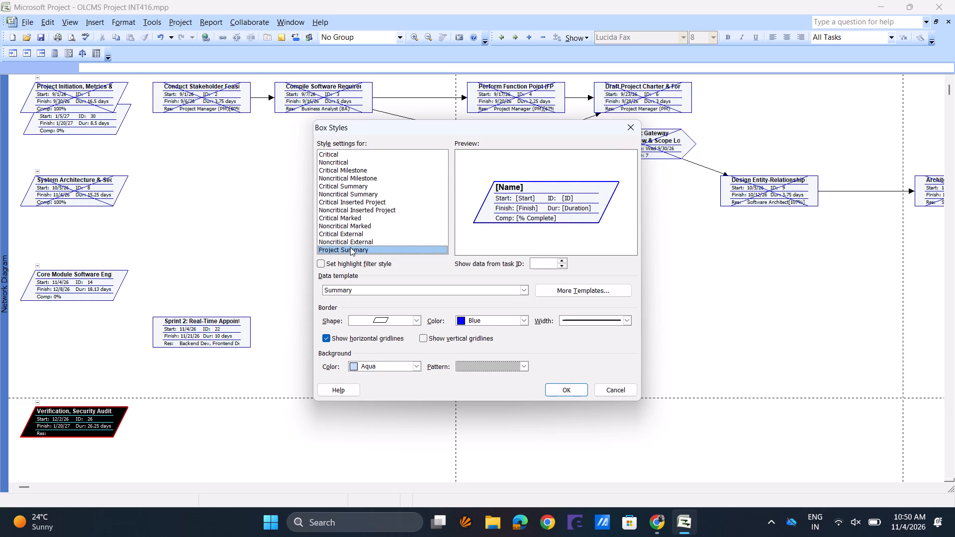
{"action": "key", "text": "Up"}
{"action": "key", "text": "Up"}
{"action": "key", "text": "Up"}
{"action": "key", "text": "Up"}
{"action": "key", "text": "Up"}
{"action": "key", "text": "Up"}
{"action": "key", "text": "Up"}
{"action": "key", "text": "Up"}
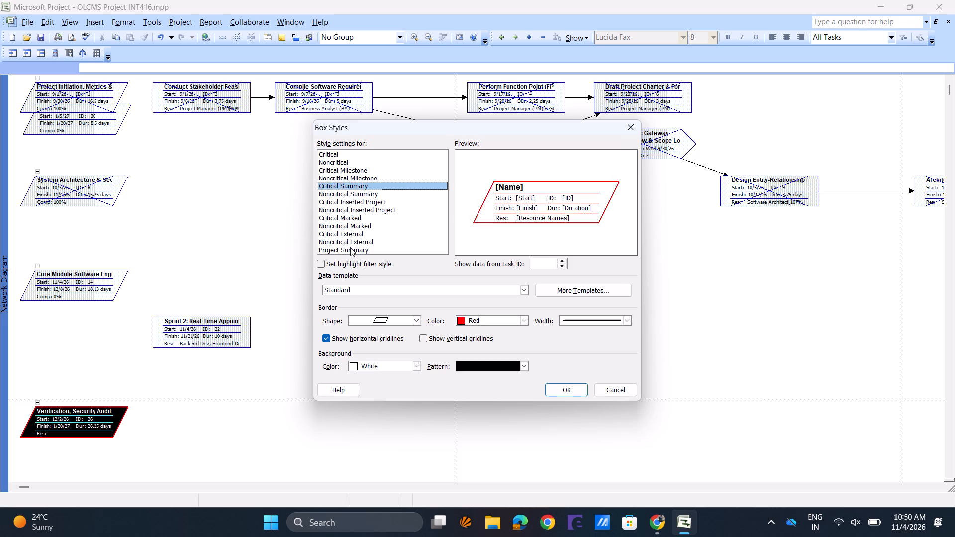
{"action": "key", "text": "Up"}
{"action": "key", "text": "Up"}
{"action": "key", "text": "Up"}
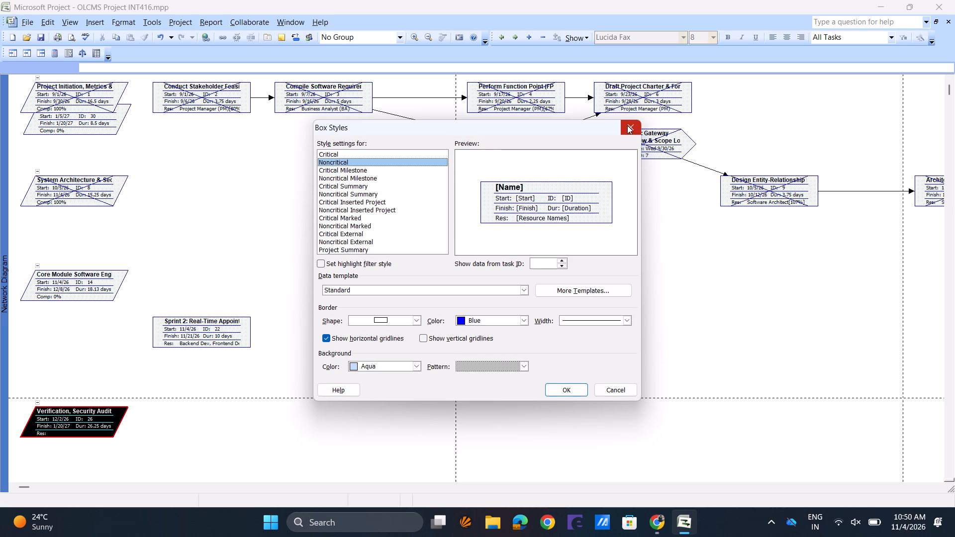
{"action": "left_click", "coordinate": [627, 125]}
Reopen the box styles and examine the data templates available for the Critical style without changing anything.
{"action": "double_click", "coordinate": [375, 201]}
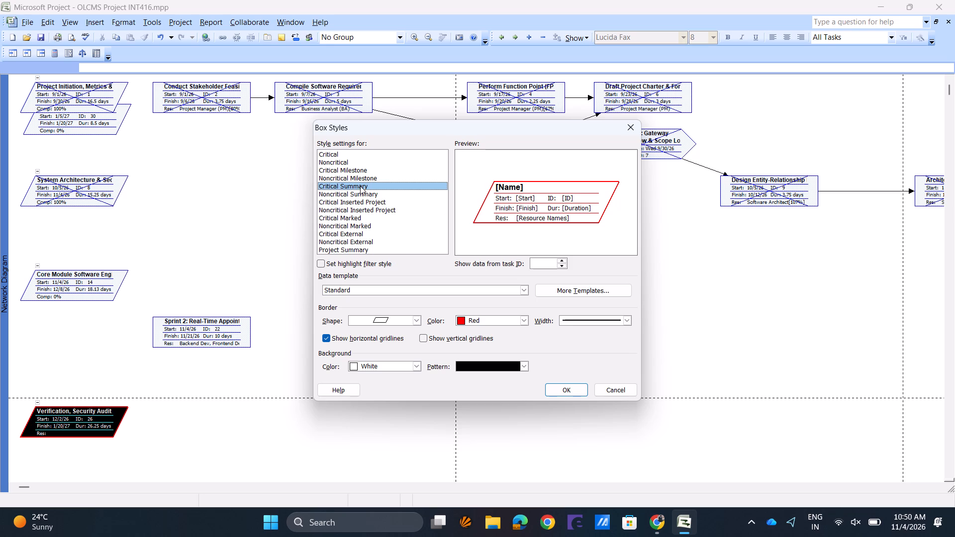
{"action": "left_click", "coordinate": [336, 151]}
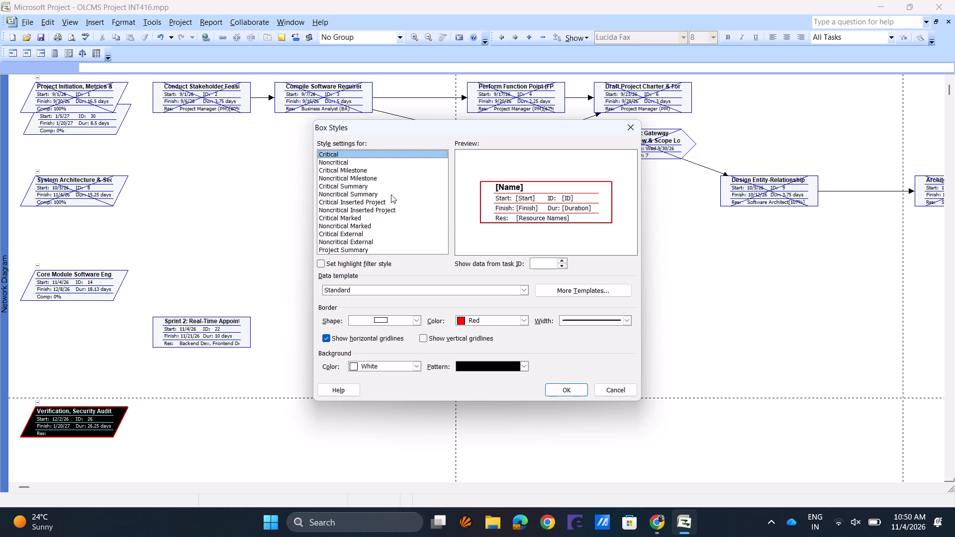
{"action": "left_click", "coordinate": [561, 287]}
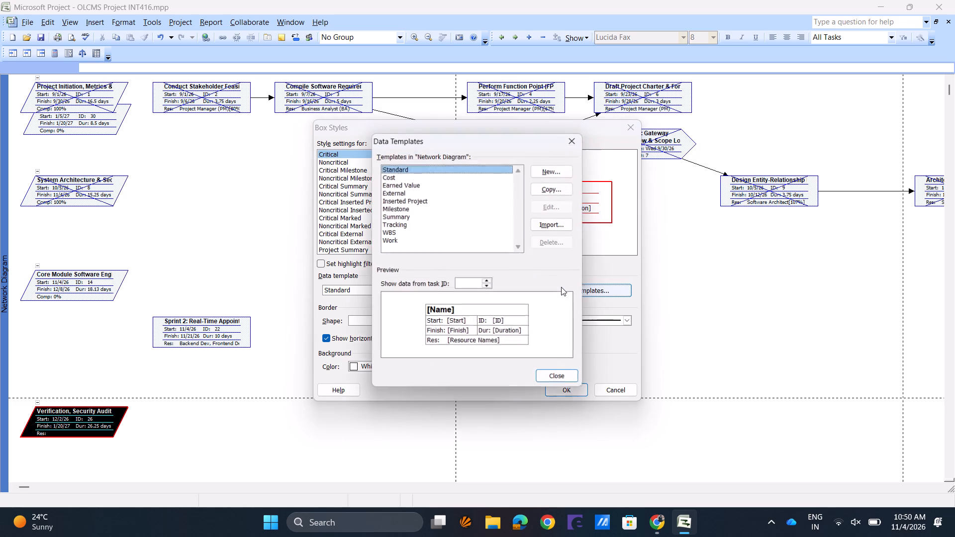
{"action": "left_click", "coordinate": [573, 139]}
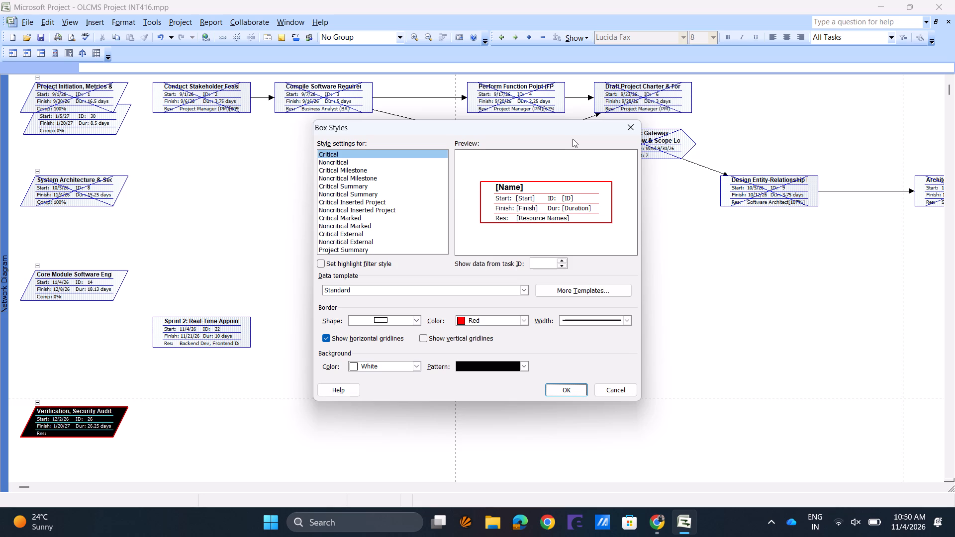
{"action": "left_click", "coordinate": [573, 139]}
{"action": "key", "text": "Escape"}
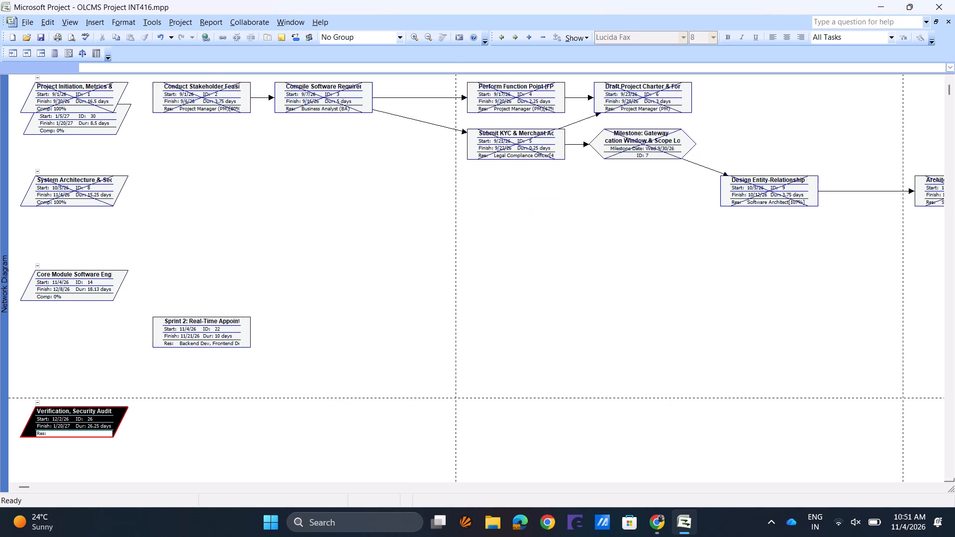
Inspect the task information and individual box format of the Verification, Security Audits & Compliance Testing summary task.
{"action": "left_click", "coordinate": [91, 415]}
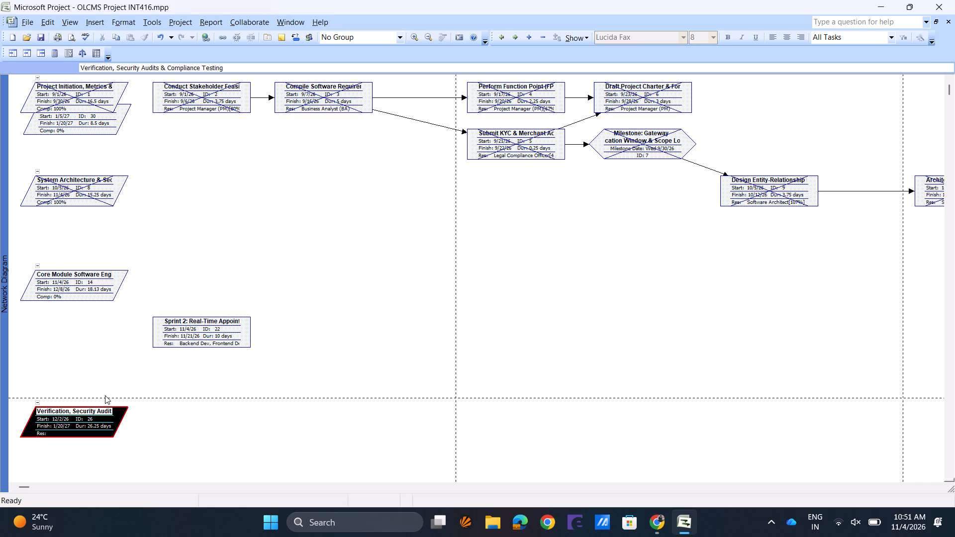
{"action": "right_click", "coordinate": [101, 412]}
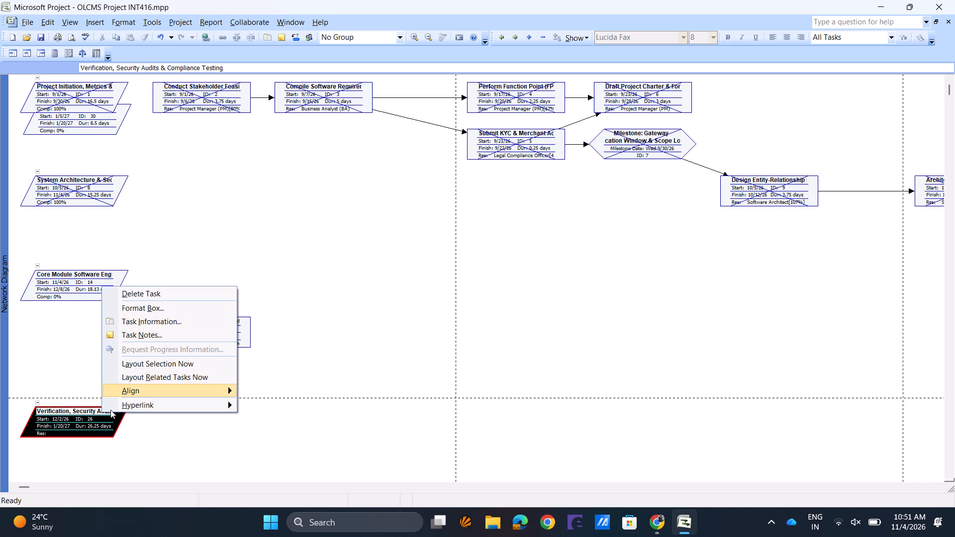
{"action": "double_click", "coordinate": [96, 423]}
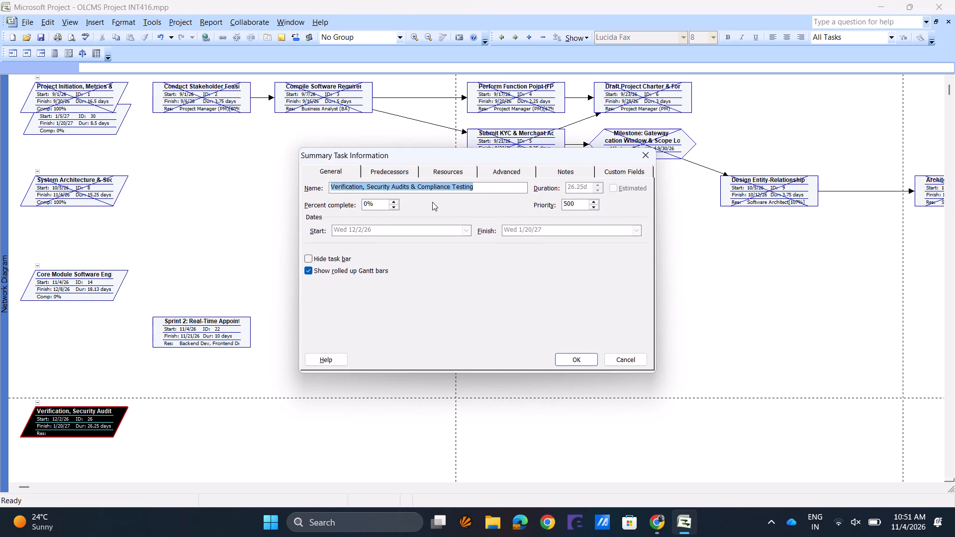
{"action": "key", "text": "Escape"}
{"action": "right_click", "coordinate": [79, 414]}
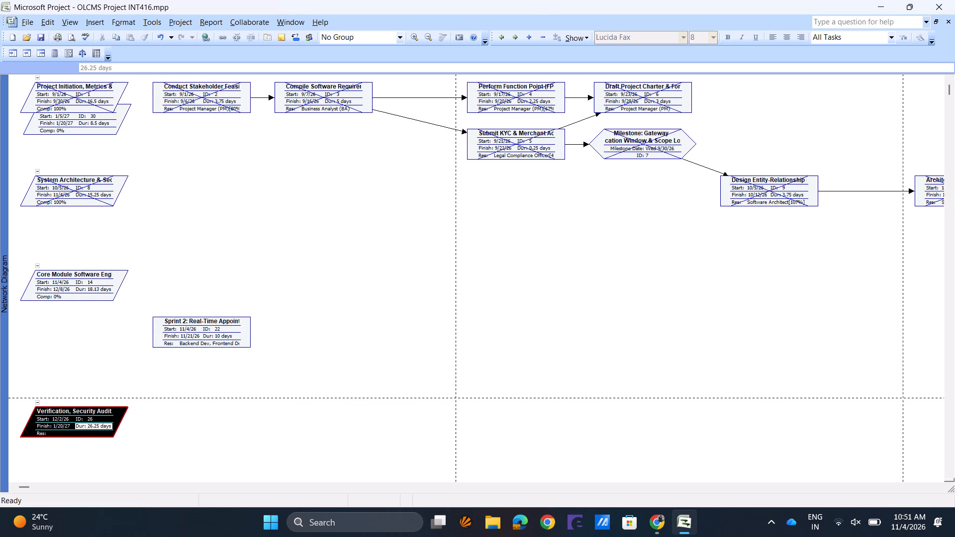
{"action": "left_click", "coordinate": [130, 312]}
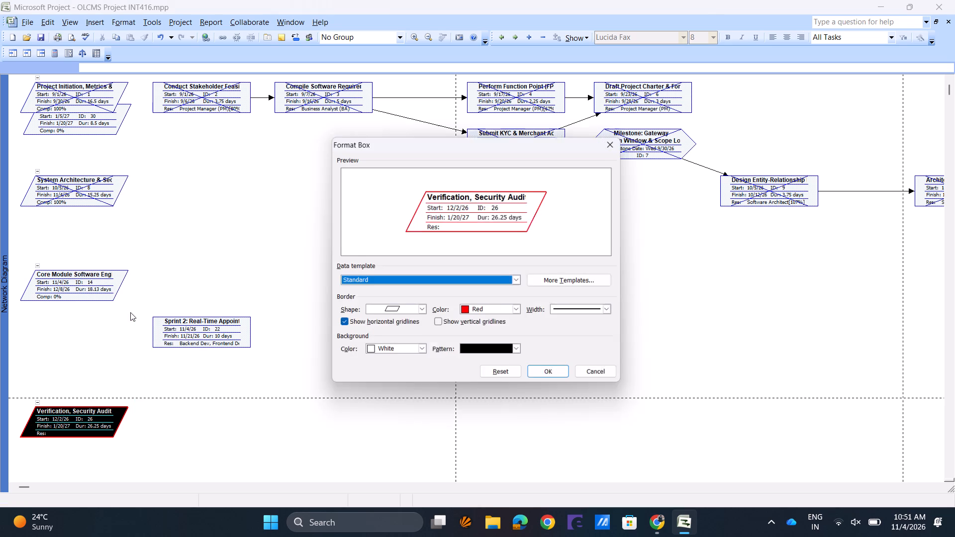
{"action": "key", "text": "Escape"}
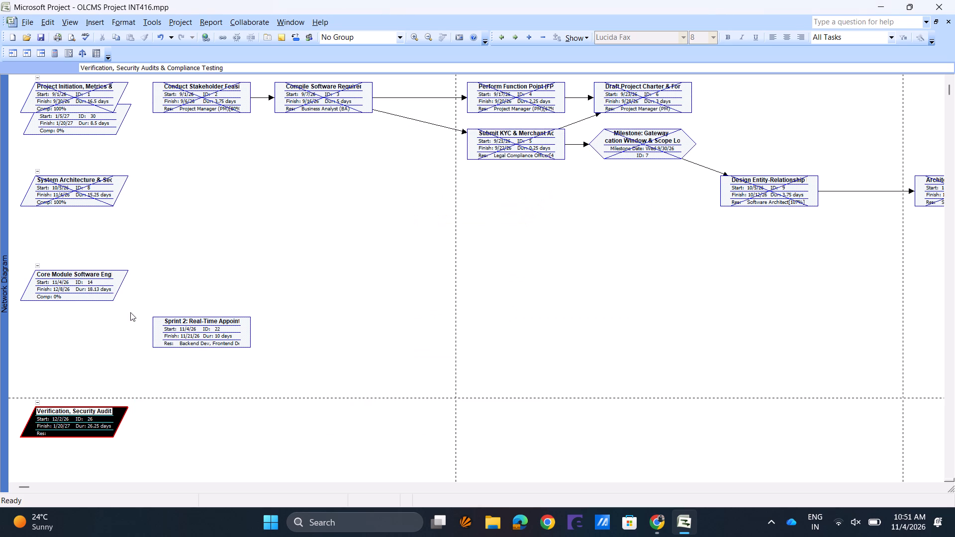
{"action": "right_click", "coordinate": [82, 436]}
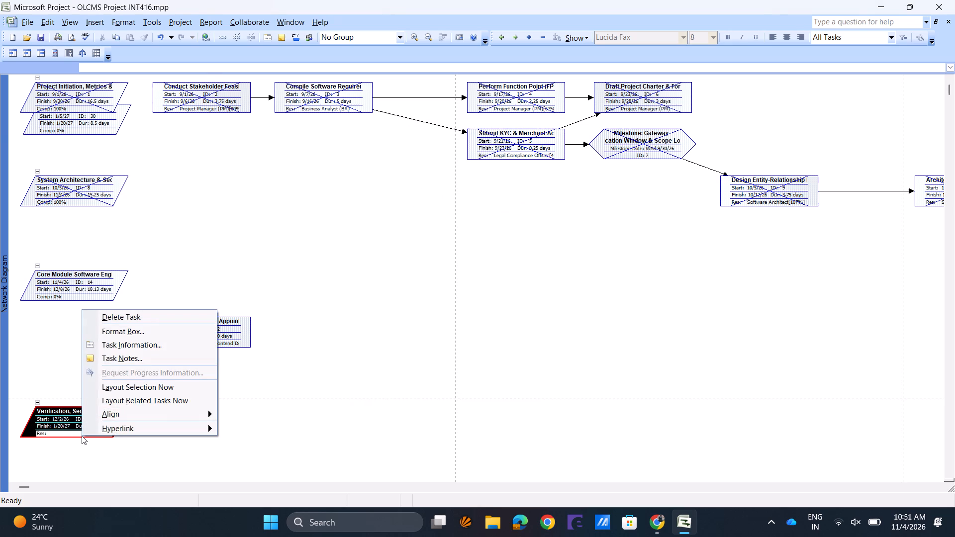
{"action": "key", "text": "Escape"}
Reopen the box styles and check the highlight filter style for Critical Summary.
{"action": "double_click", "coordinate": [284, 229]}
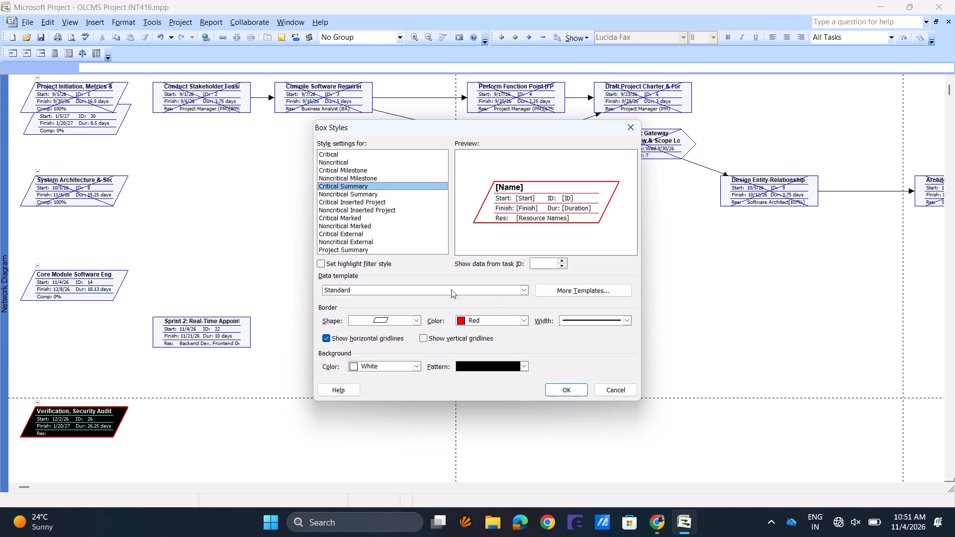
{"action": "left_click", "coordinate": [319, 264]}
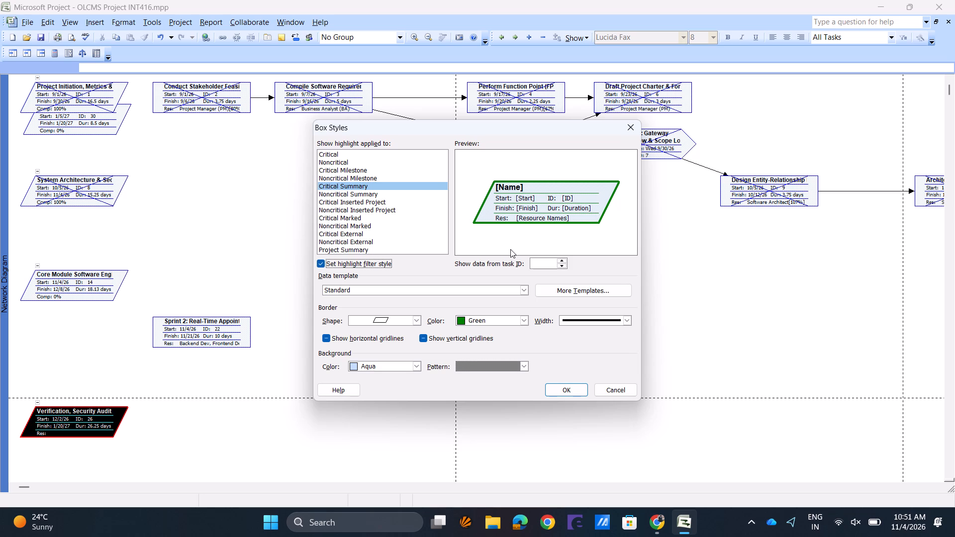
{"action": "left_click", "coordinate": [557, 386]}
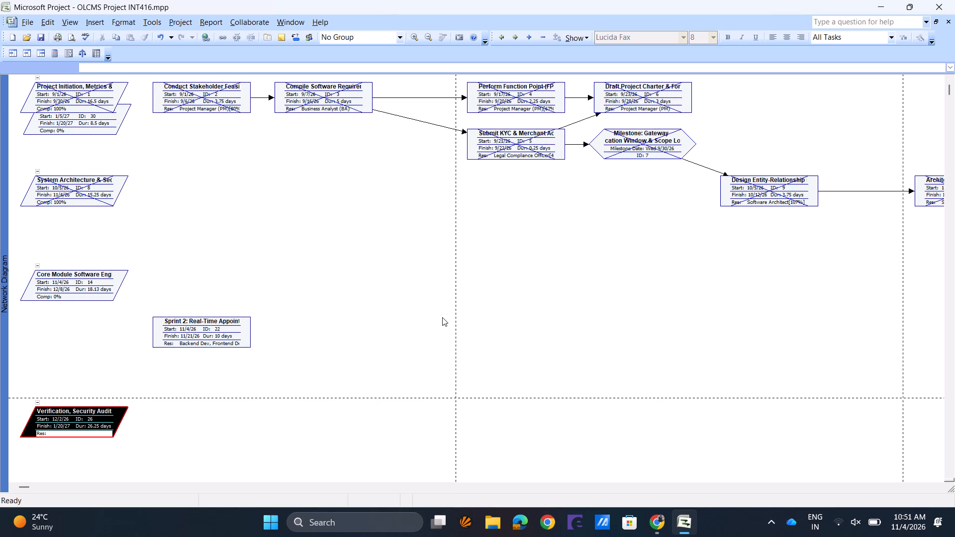
Examine the critical summary boxes in the lower part of the network diagram.
{"action": "scroll", "coordinate": [729, 252], "scroll_direction": "left", "scroll_amount": 9}
{"action": "scroll", "coordinate": [130, 400], "scroll_direction": "down", "scroll_amount": 1}
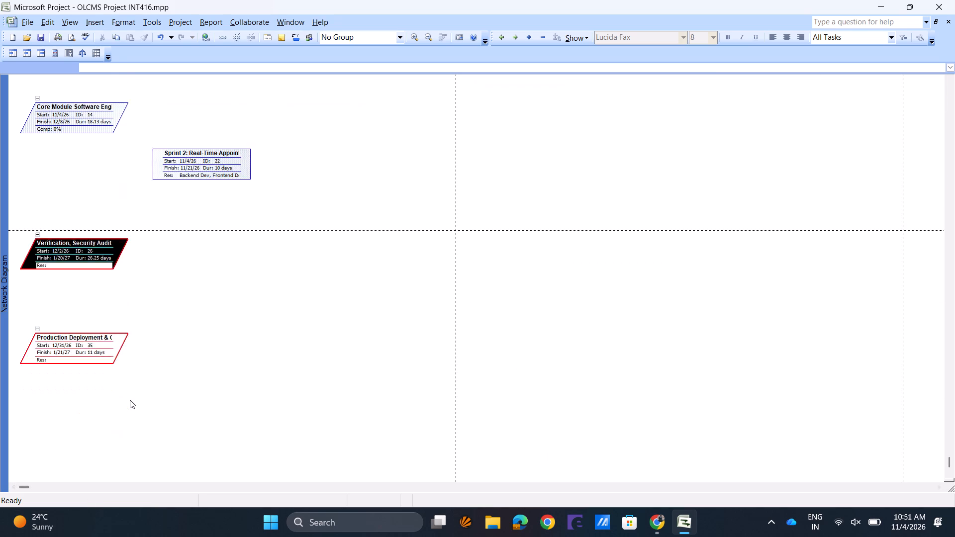
{"action": "scroll", "coordinate": [130, 400], "scroll_direction": "down", "scroll_amount": 2}
{"action": "left_click", "coordinate": [105, 246]}
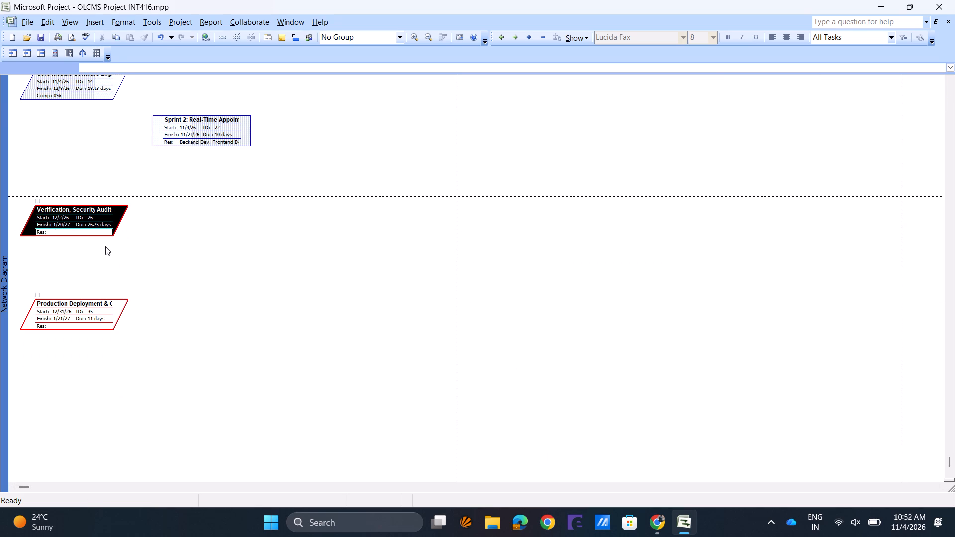
Select the Production Deployment & Closeout summary box and check the Critical Summary box style.
{"action": "left_click", "coordinate": [95, 313]}
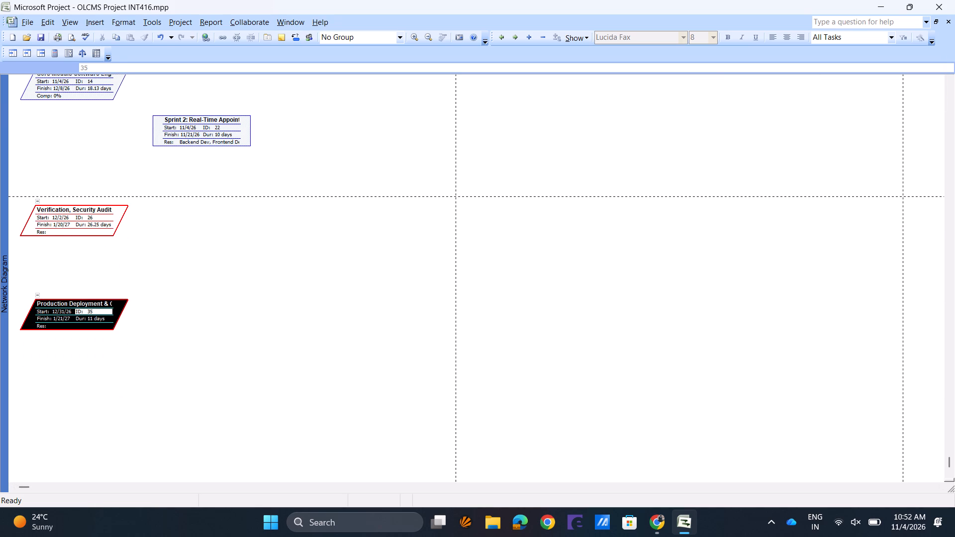
{"action": "double_click", "coordinate": [278, 160]}
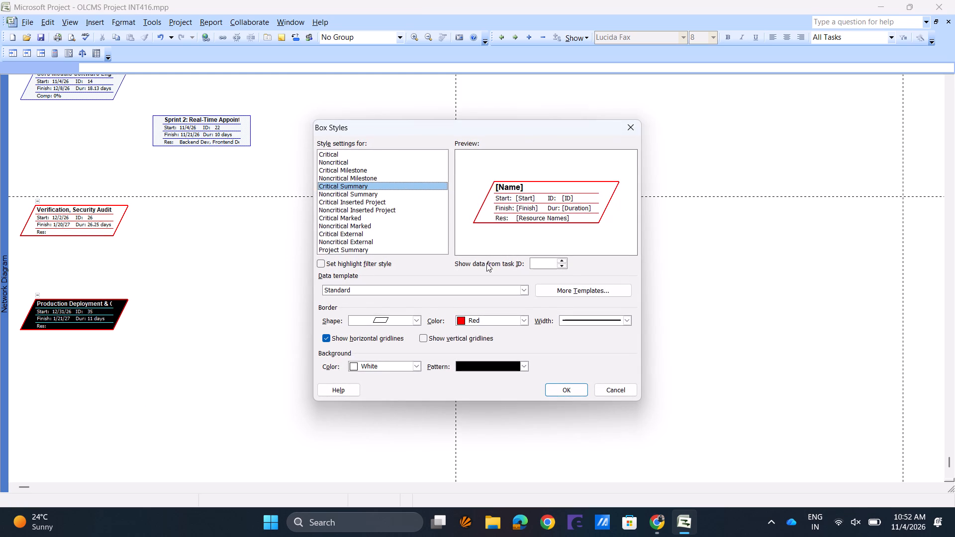
{"action": "left_click", "coordinate": [637, 124]}
Reopen the box styles and compare the Project Summary, Noncritical and Critical settings without changing anything.
{"action": "scroll", "coordinate": [461, 267], "scroll_direction": "up", "scroll_amount": 9}
{"action": "right_click", "coordinate": [353, 232]}
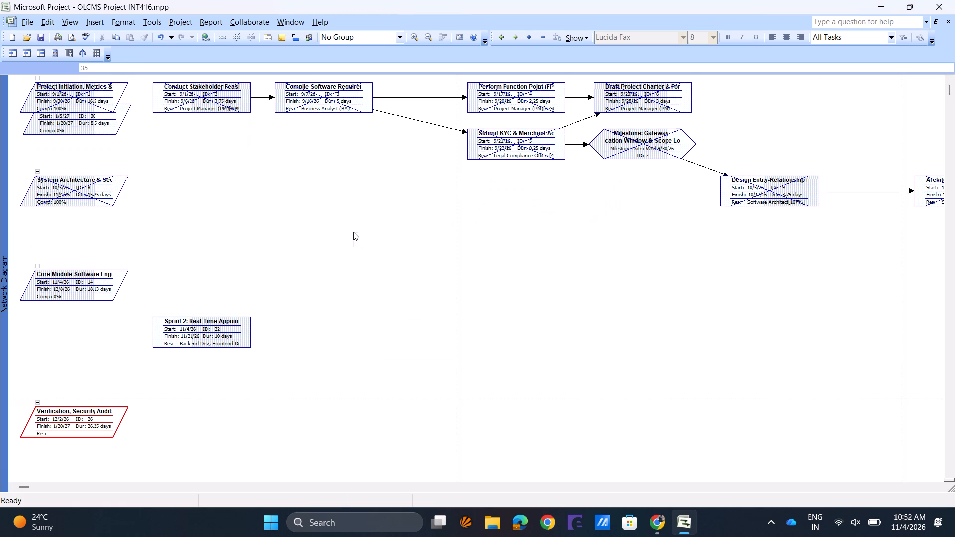
{"action": "left_click", "coordinate": [411, 241]}
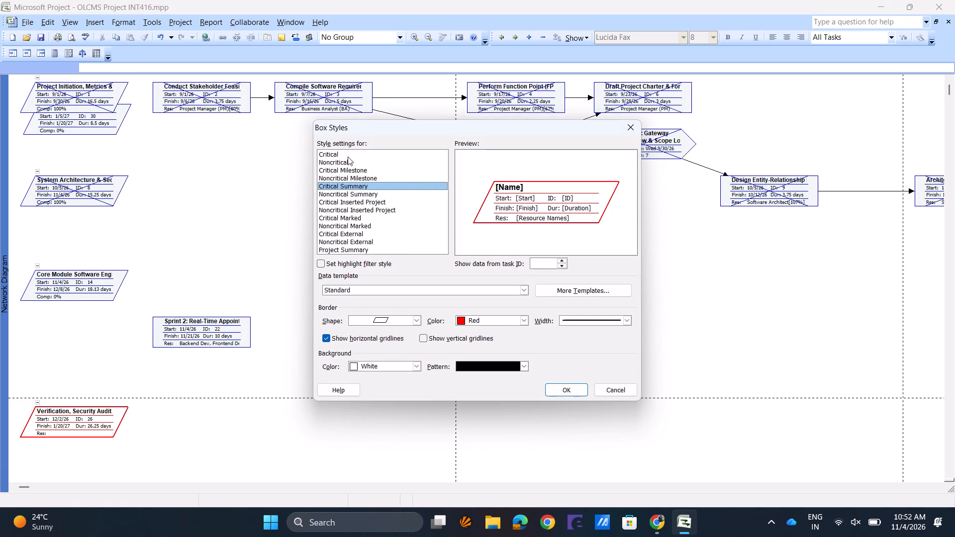
{"action": "left_click", "coordinate": [364, 242]}
{"action": "left_click", "coordinate": [364, 252]}
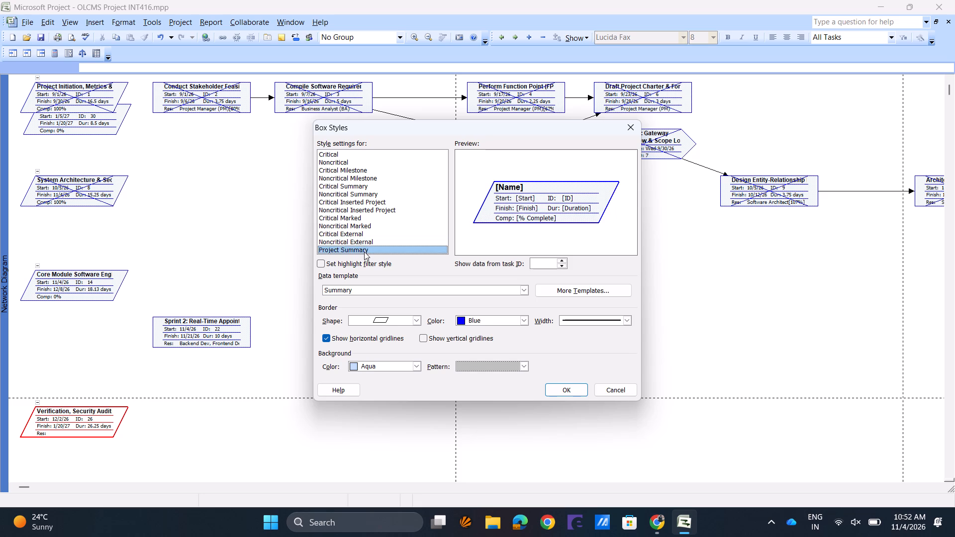
{"action": "left_click", "coordinate": [347, 163]}
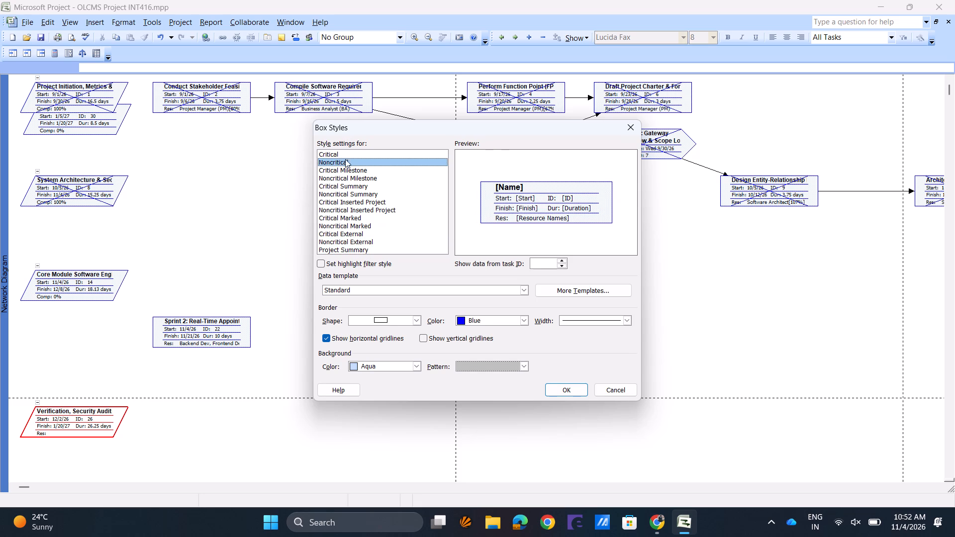
{"action": "left_click", "coordinate": [343, 153]}
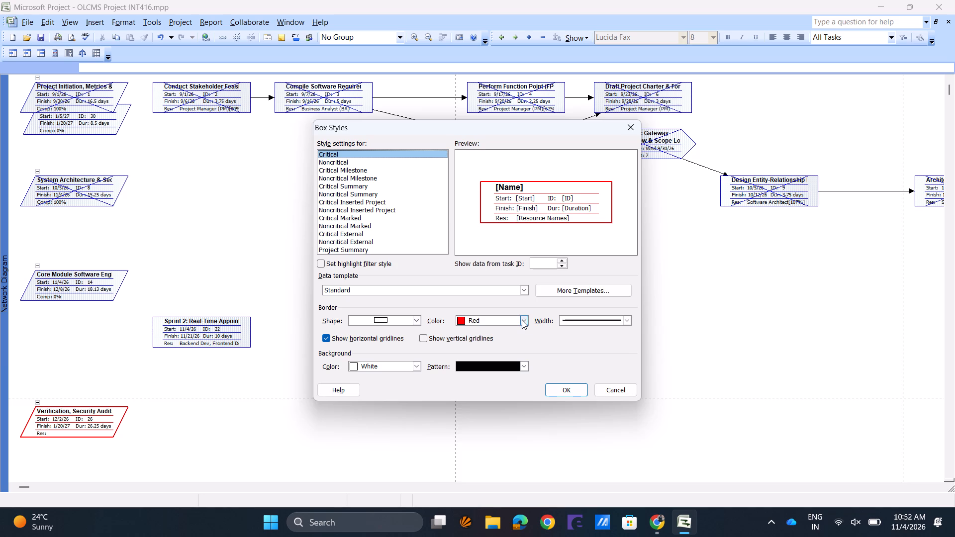
{"action": "left_click", "coordinate": [355, 165]}
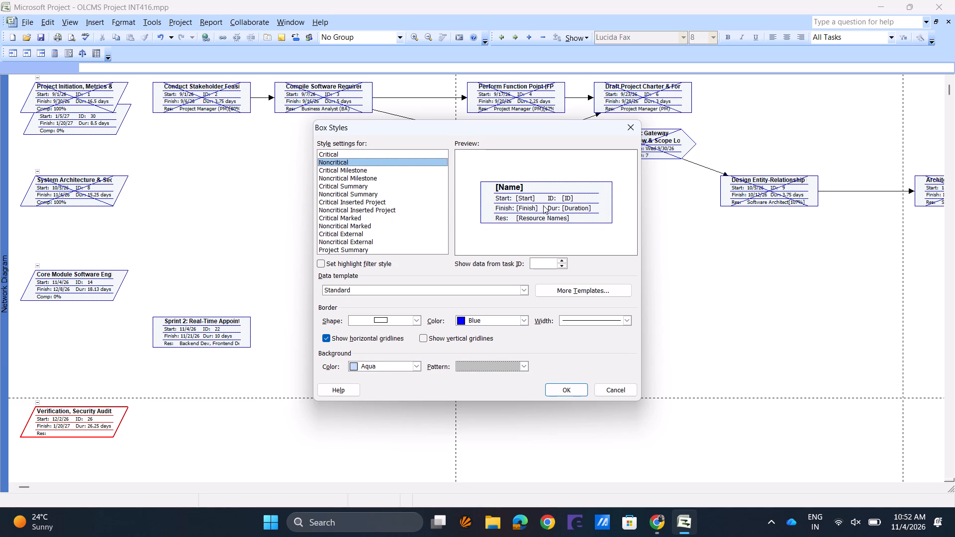
{"action": "left_click", "coordinate": [351, 154]}
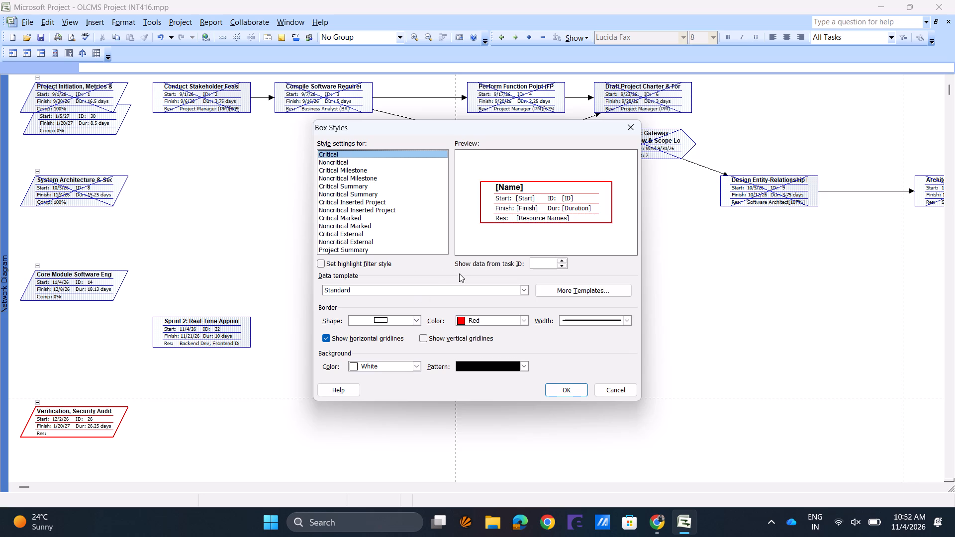
{"action": "left_click", "coordinate": [610, 394]}
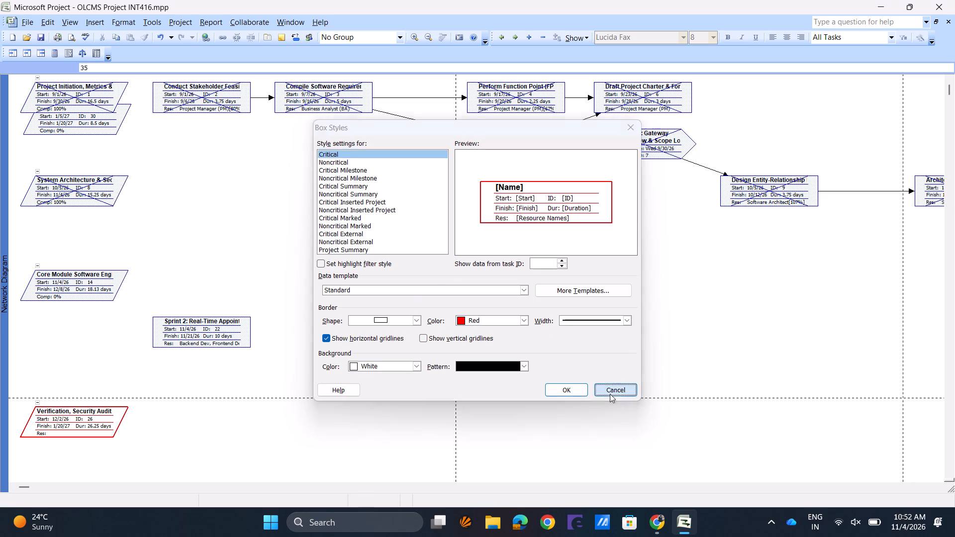
Review the task list and bars in the Gantt Chart from the first task, and return to the Network Diagram.
{"action": "scroll", "coordinate": [373, 287], "scroll_direction": "up", "scroll_amount": 1}
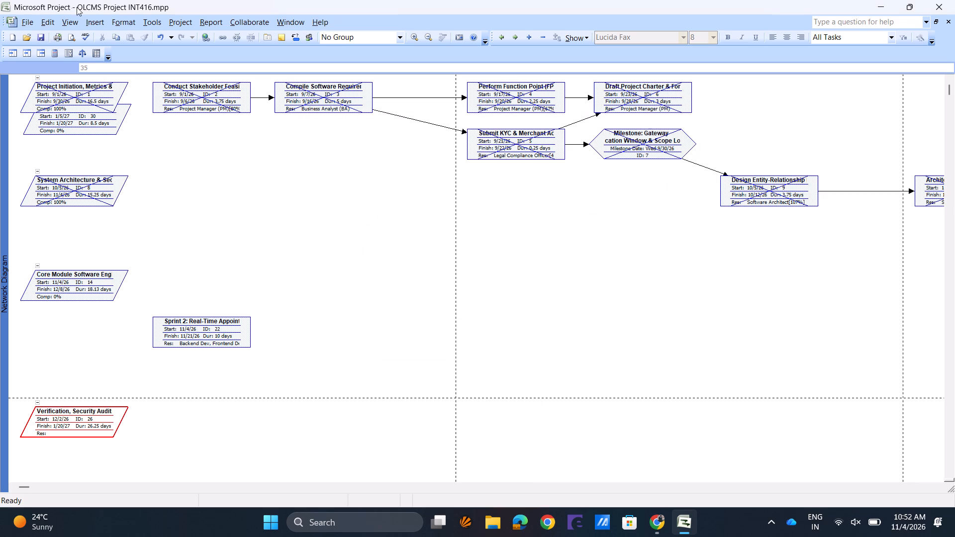
{"action": "left_click", "coordinate": [68, 26]}
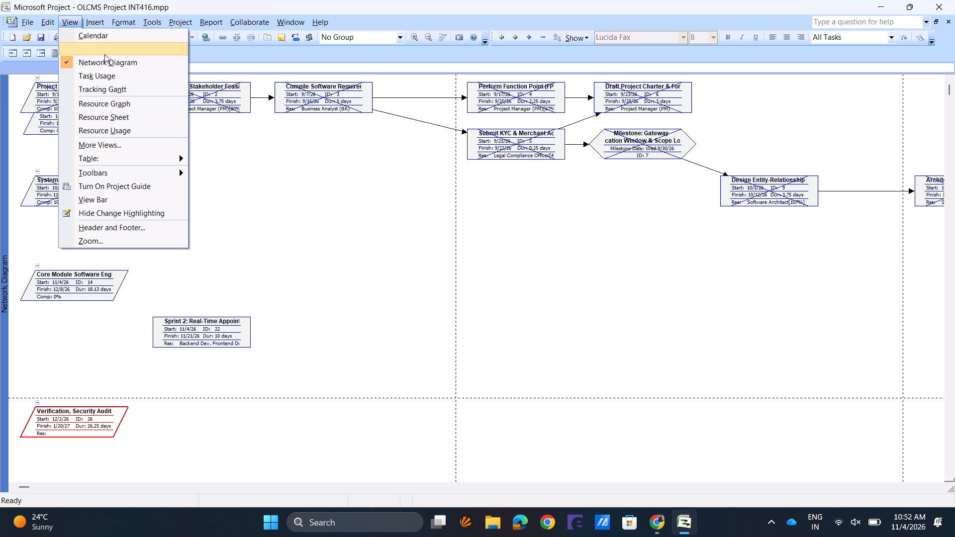
{"action": "left_click", "coordinate": [101, 48]}
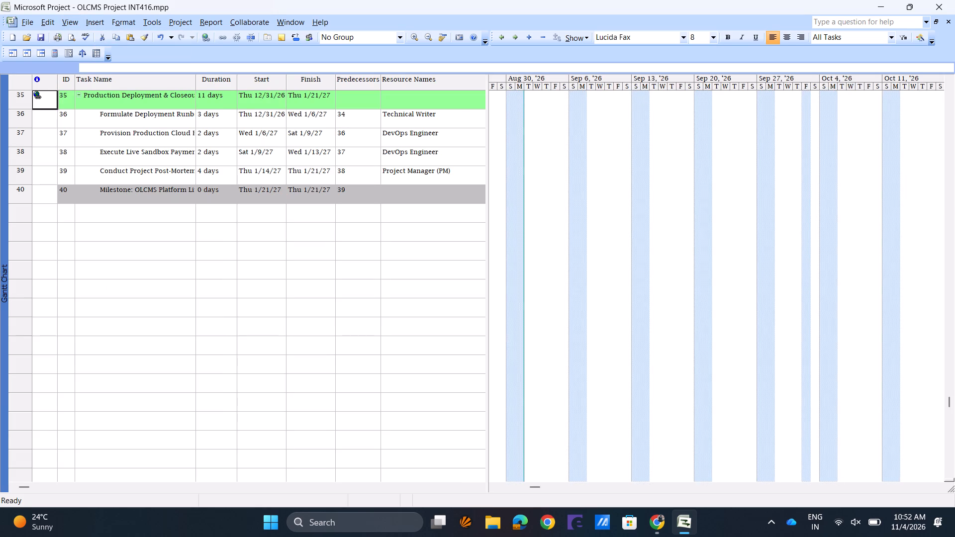
{"action": "scroll", "coordinate": [302, 212], "scroll_direction": "up", "scroll_amount": 12}
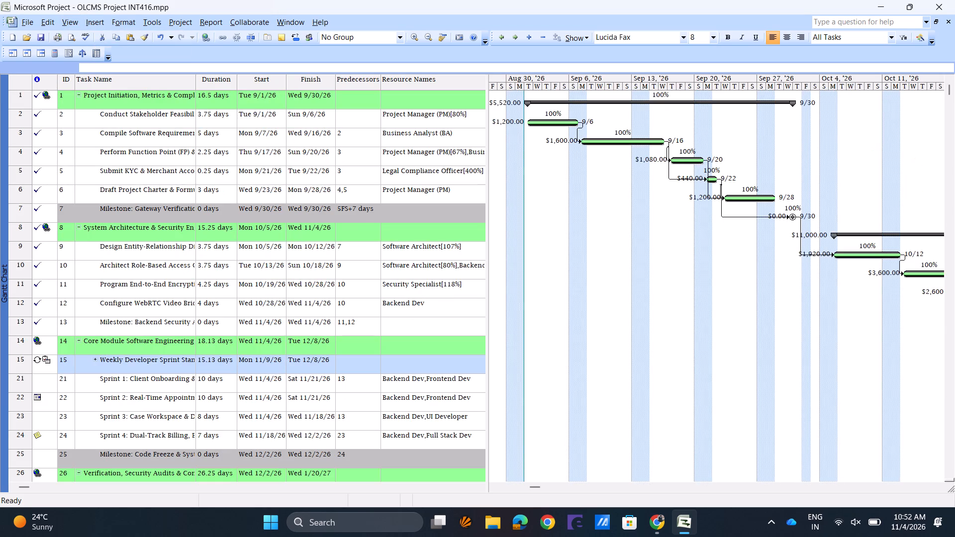
{"action": "left_click", "coordinate": [61, 22]}
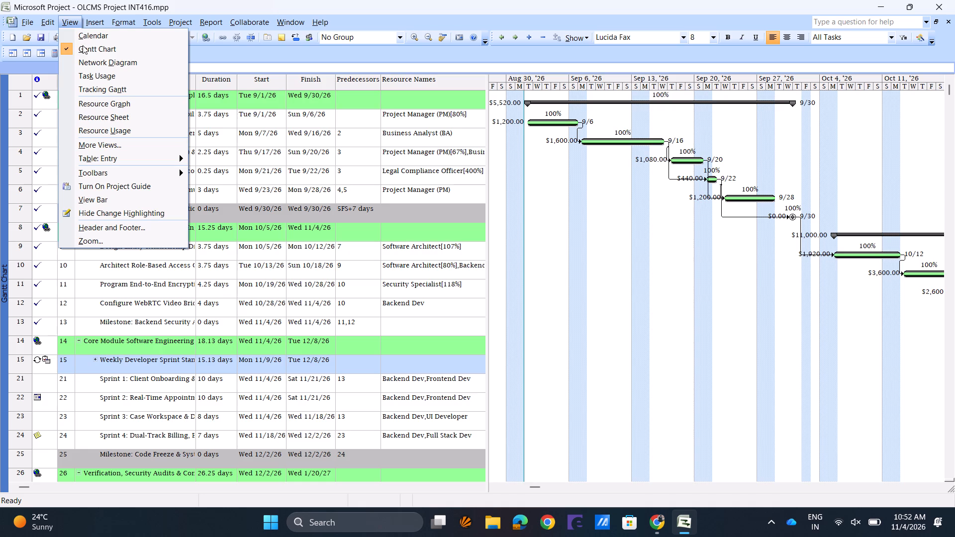
{"action": "left_click", "coordinate": [91, 64]}
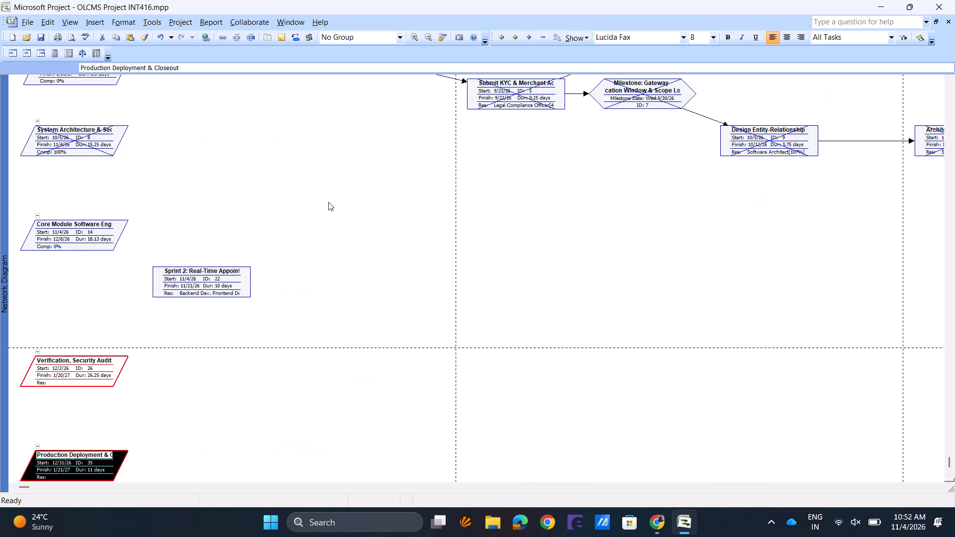
{"action": "scroll", "coordinate": [328, 202], "scroll_direction": "up", "scroll_amount": 5}
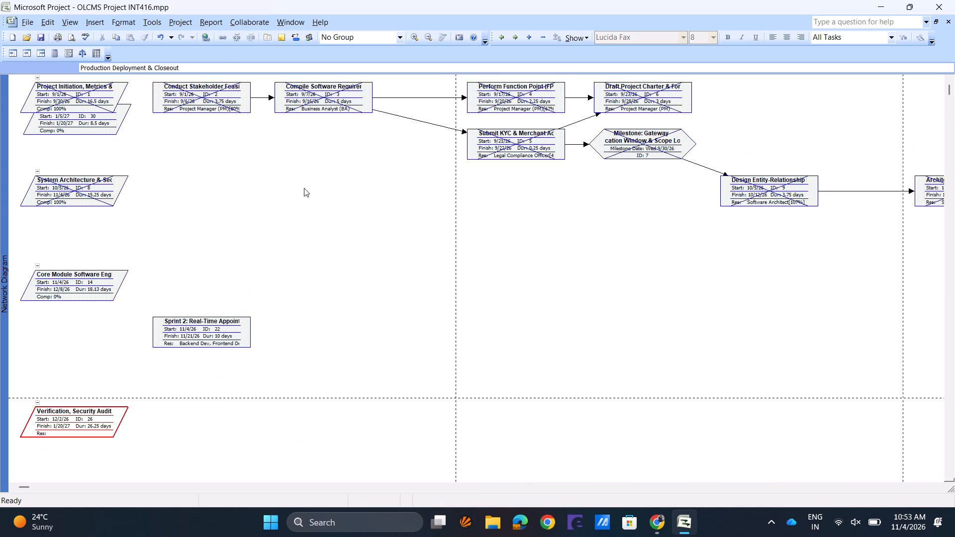
Set the border color of the Noncritical box style to Green.
{"action": "double_click", "coordinate": [291, 167]}
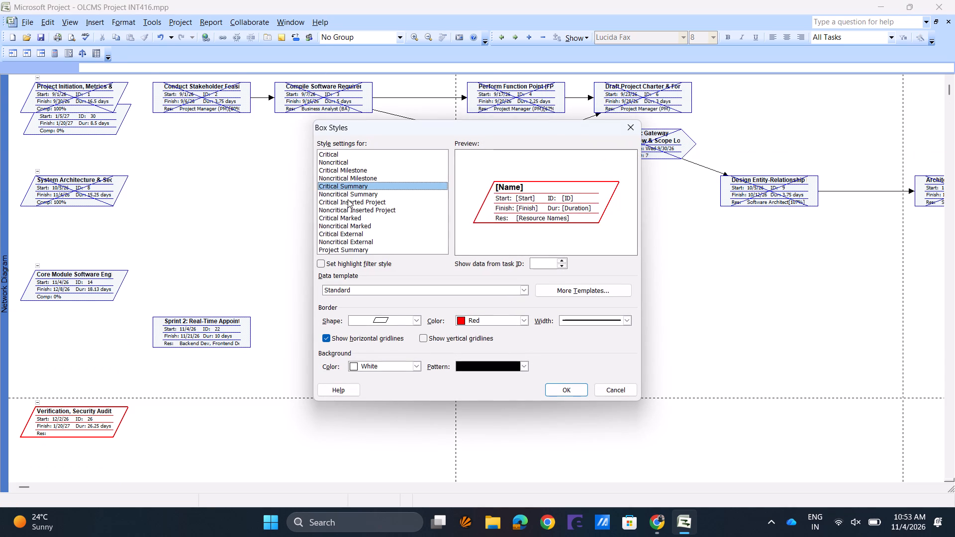
{"action": "left_click", "coordinate": [342, 165]}
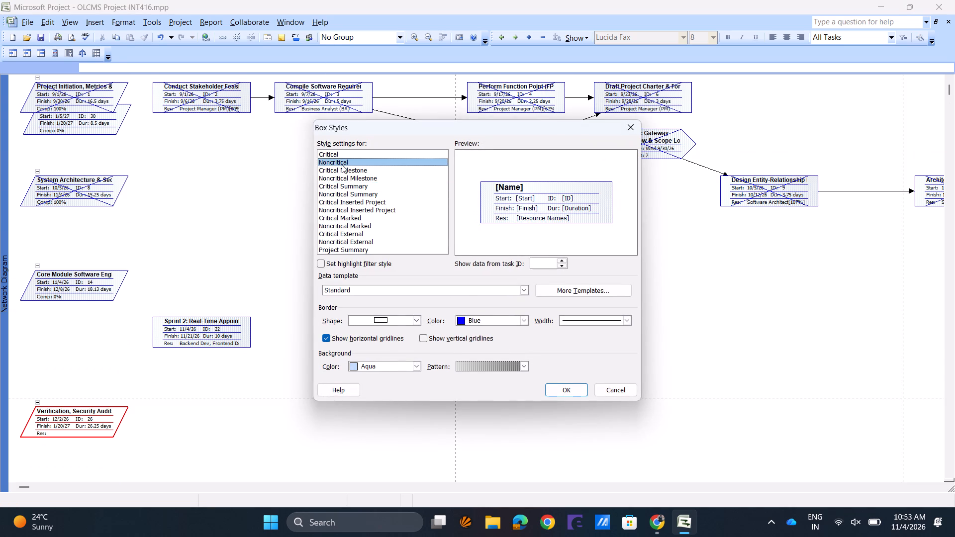
{"action": "left_click", "coordinate": [481, 327]}
{"action": "left_click", "coordinate": [481, 321]}
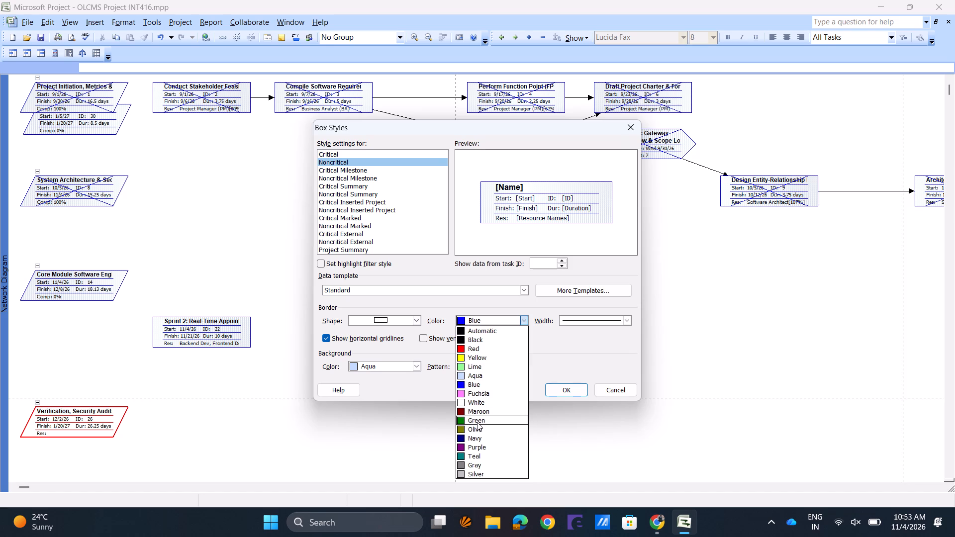
{"action": "left_click", "coordinate": [477, 423]}
{"action": "left_click", "coordinate": [555, 390]}
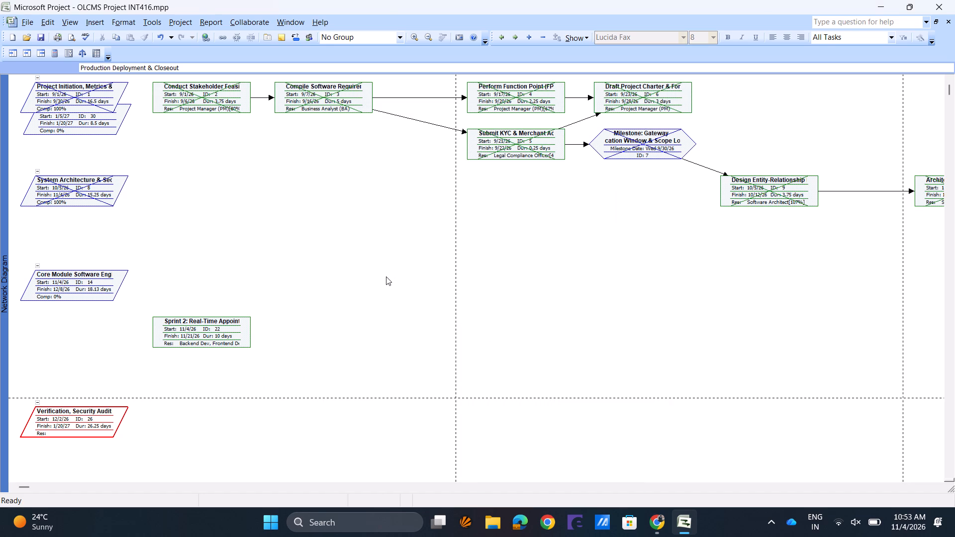
Set the border color of the Project Summary box style to Navy.
{"action": "double_click", "coordinate": [294, 217]}
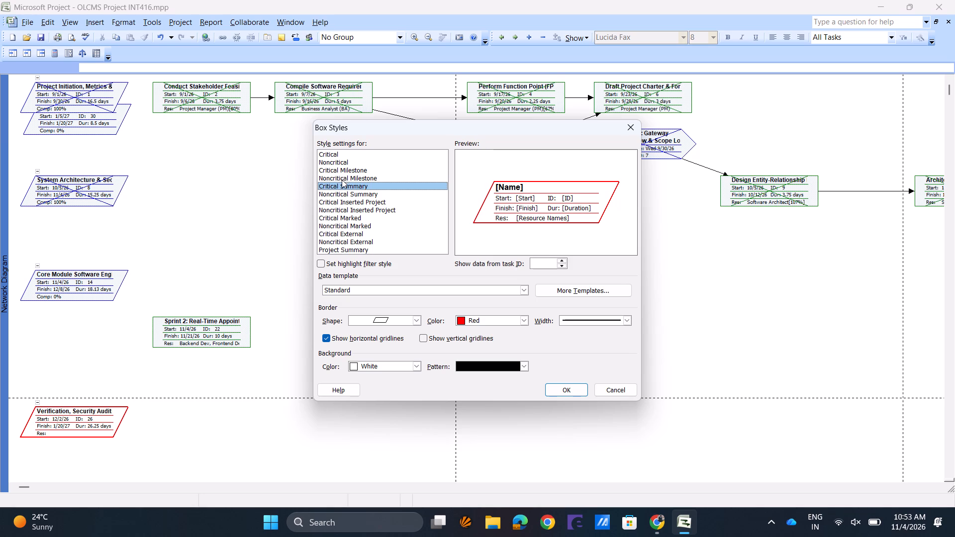
{"action": "left_click", "coordinate": [347, 246]}
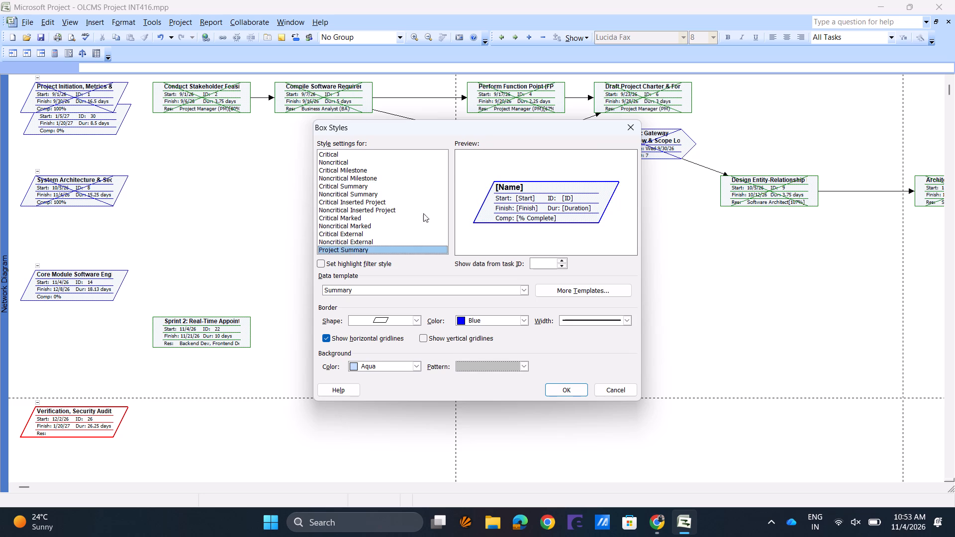
{"action": "left_click", "coordinate": [507, 318]}
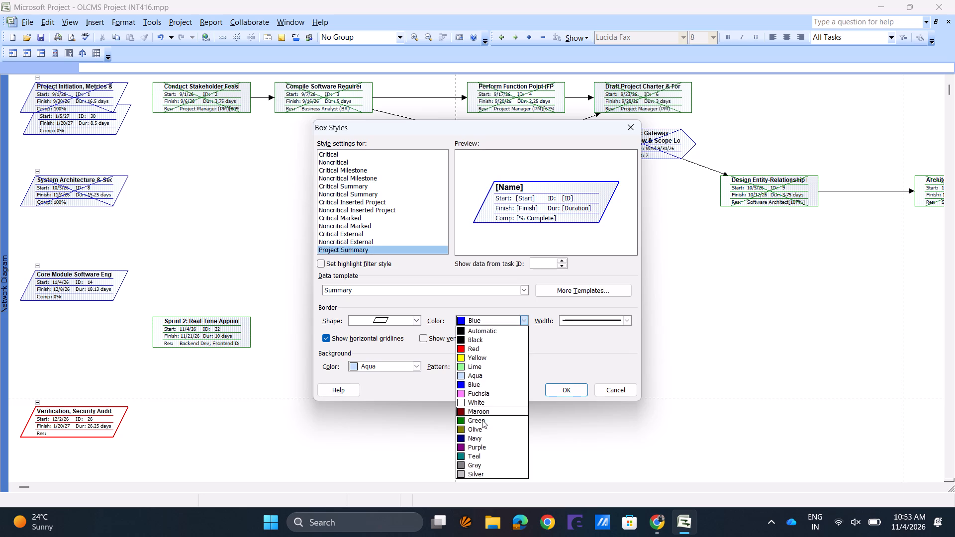
{"action": "left_click", "coordinate": [477, 437]}
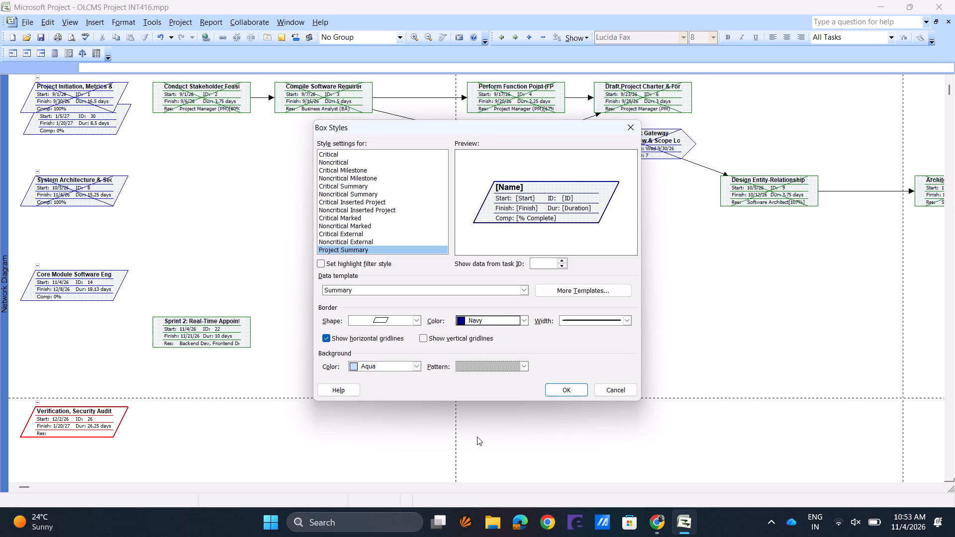
{"action": "left_click", "coordinate": [562, 393]}
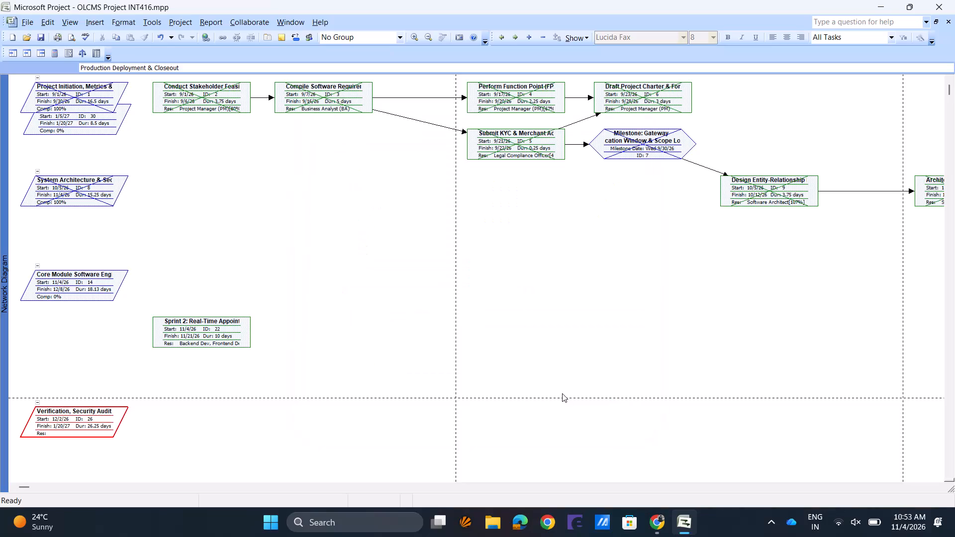
Reopen the box styles, compare Noncritical External with Project Summary, and check the highlight filter style for Project Summary.
{"action": "double_click", "coordinate": [321, 191]}
{"action": "left_click", "coordinate": [341, 246]}
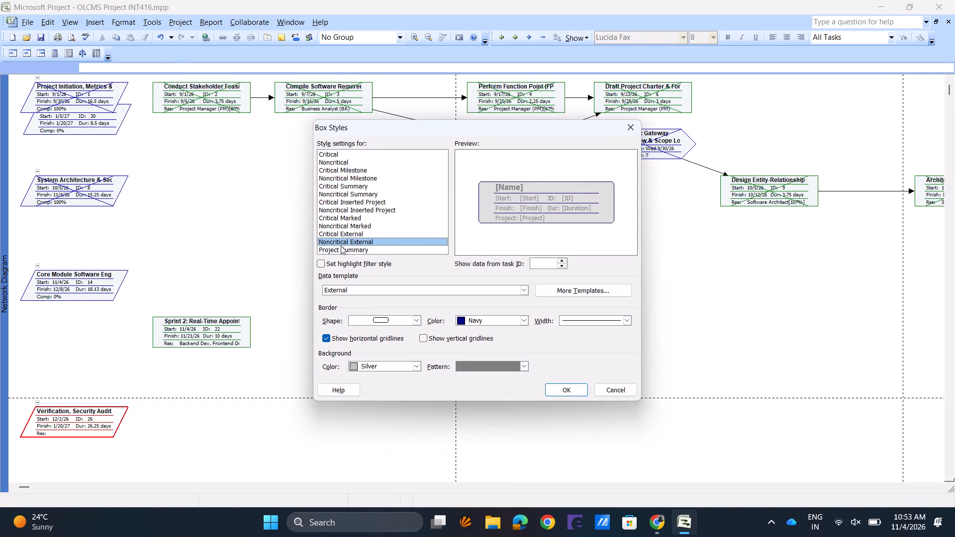
{"action": "left_click", "coordinate": [342, 252]}
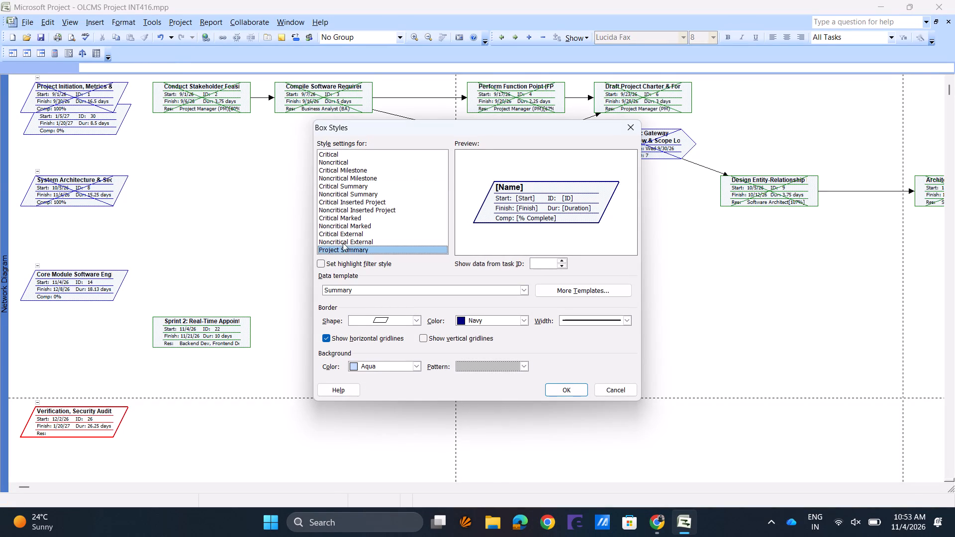
{"action": "left_click", "coordinate": [343, 240]}
{"action": "left_click", "coordinate": [347, 252]}
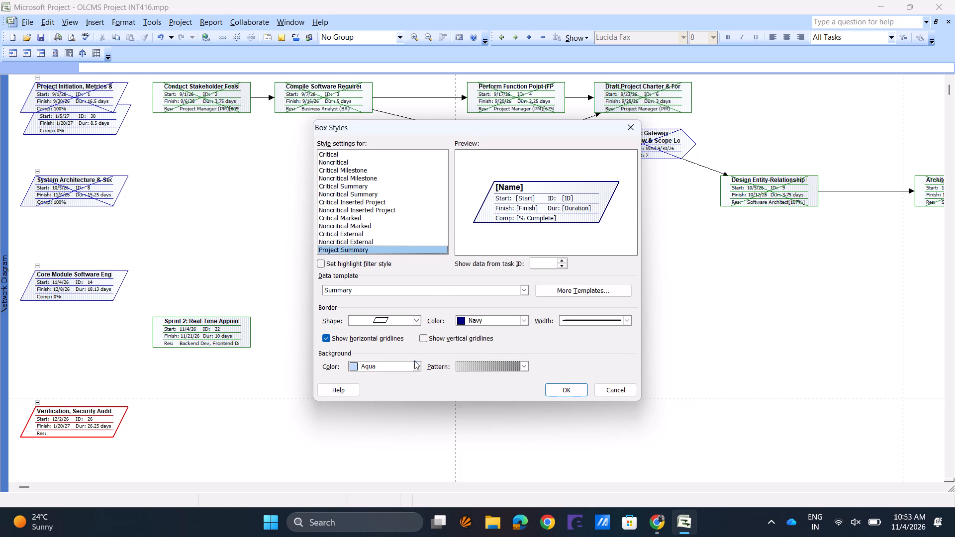
{"action": "left_click", "coordinate": [322, 262]}
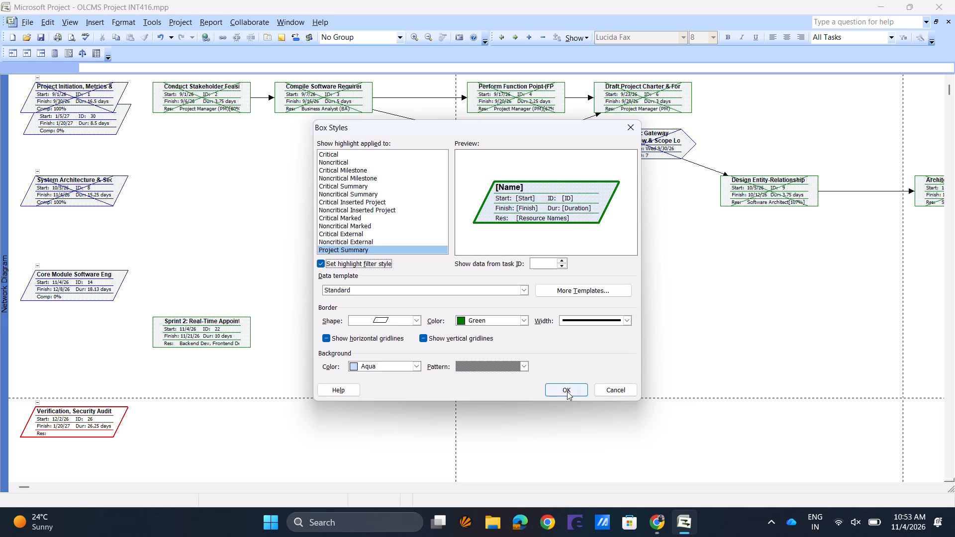
{"action": "left_click", "coordinate": [566, 390]}
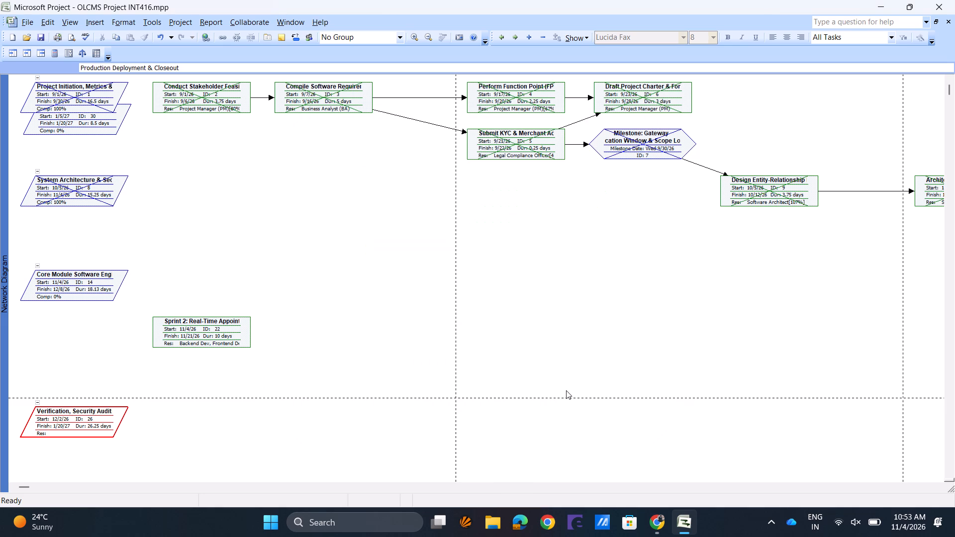
Open the box styles and compare the previews from Noncritical External up through Critical Summary.
{"action": "double_click", "coordinate": [387, 278]}
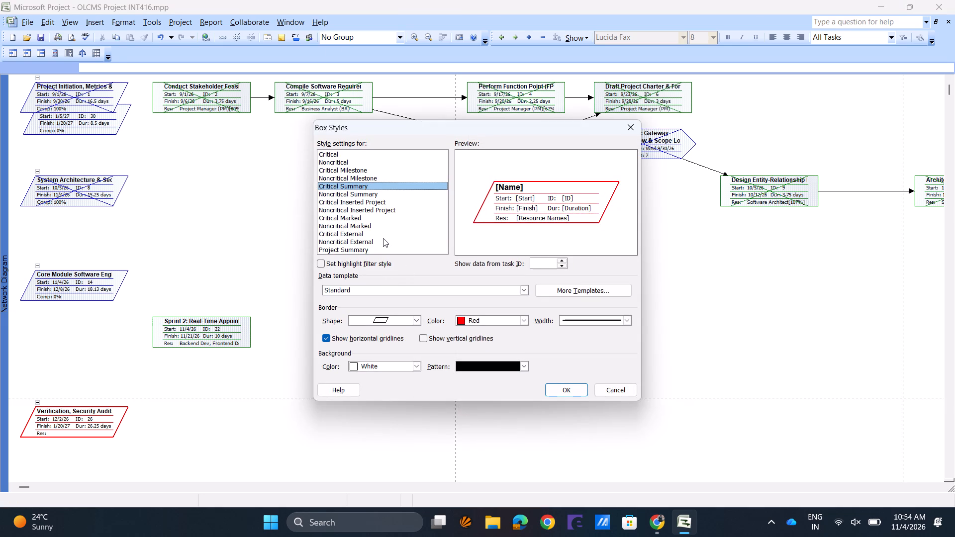
{"action": "left_click", "coordinate": [378, 244]}
{"action": "left_click", "coordinate": [375, 235]}
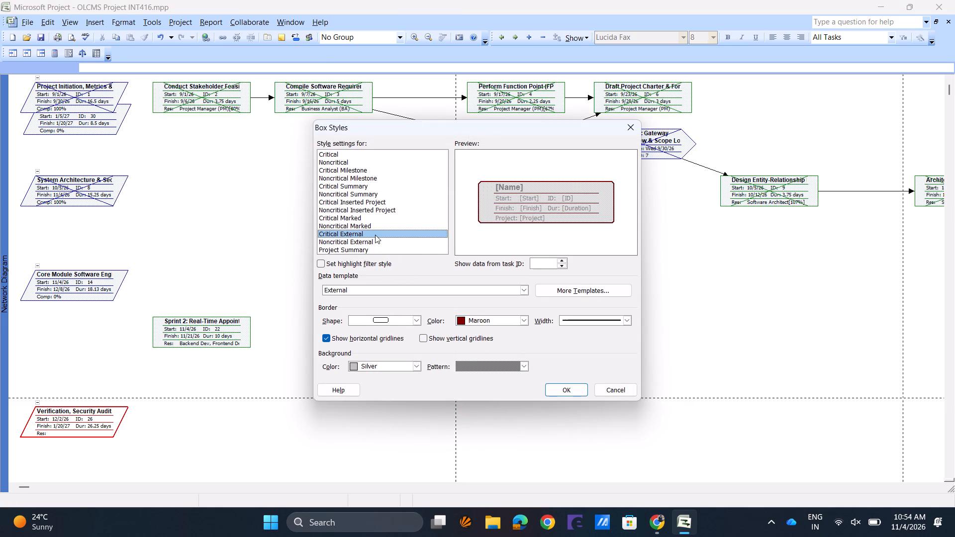
{"action": "left_click", "coordinate": [375, 230]}
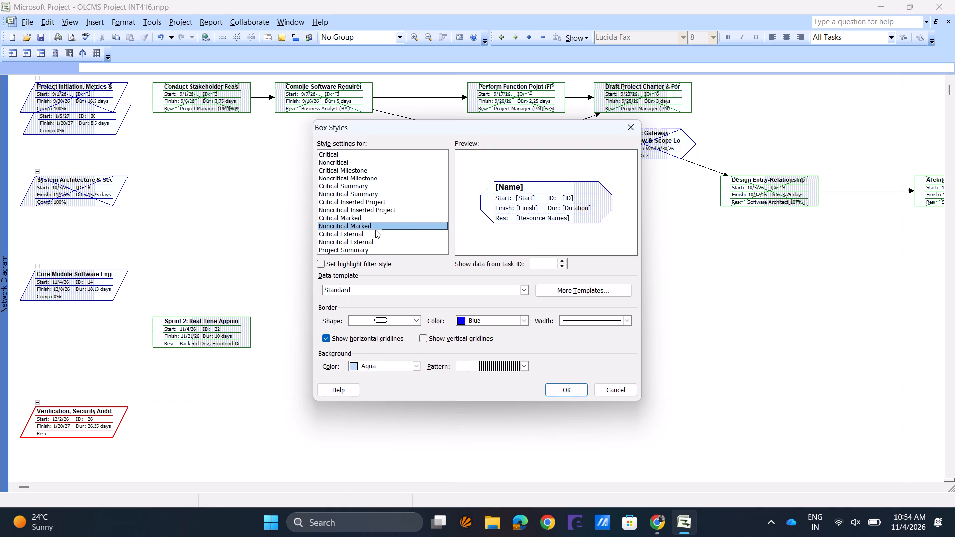
{"action": "left_click", "coordinate": [371, 217]}
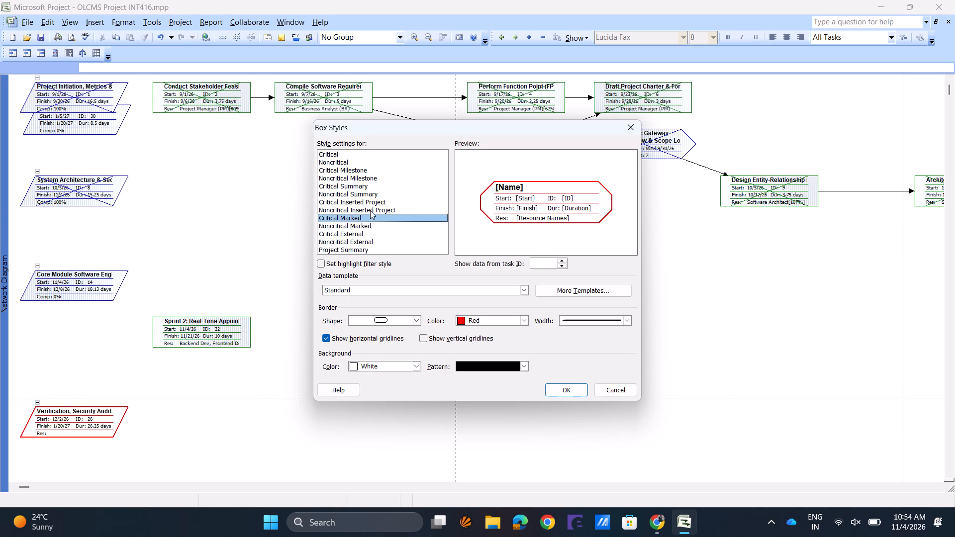
{"action": "left_click", "coordinate": [370, 210]}
{"action": "left_click", "coordinate": [370, 204]}
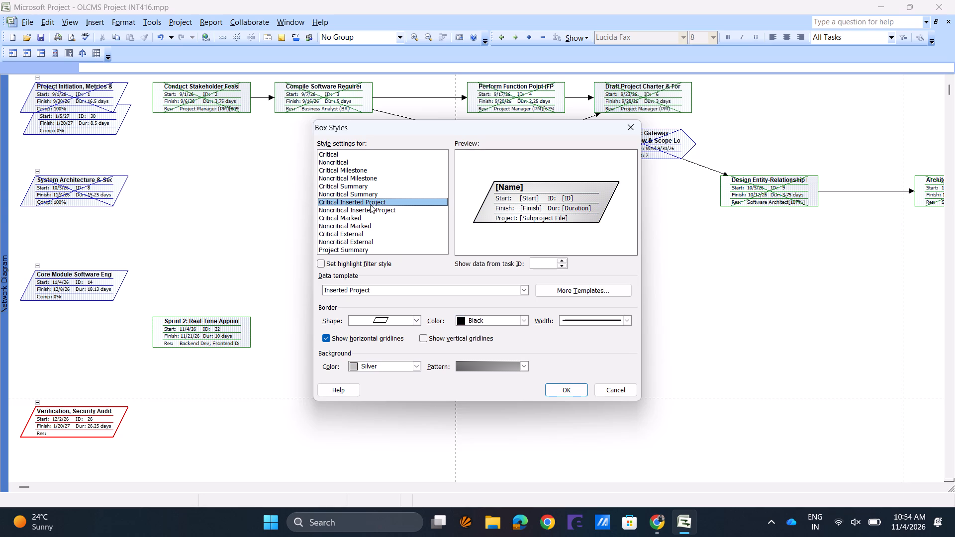
{"action": "left_click", "coordinate": [367, 194]}
{"action": "left_click", "coordinate": [365, 189]}
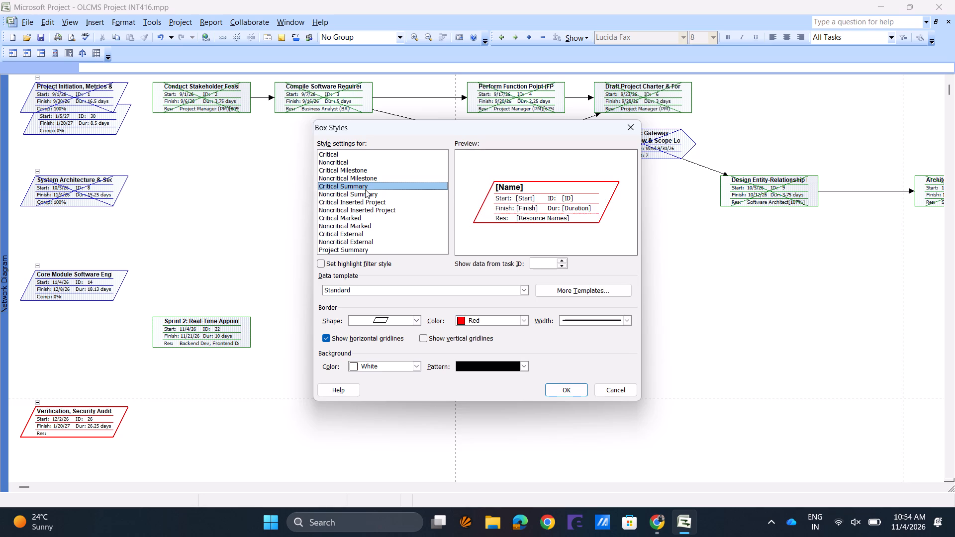
Set the Noncritical Milestone box style's border color to Yellow and its border width to a slightly thicker line.
{"action": "left_click", "coordinate": [362, 178]}
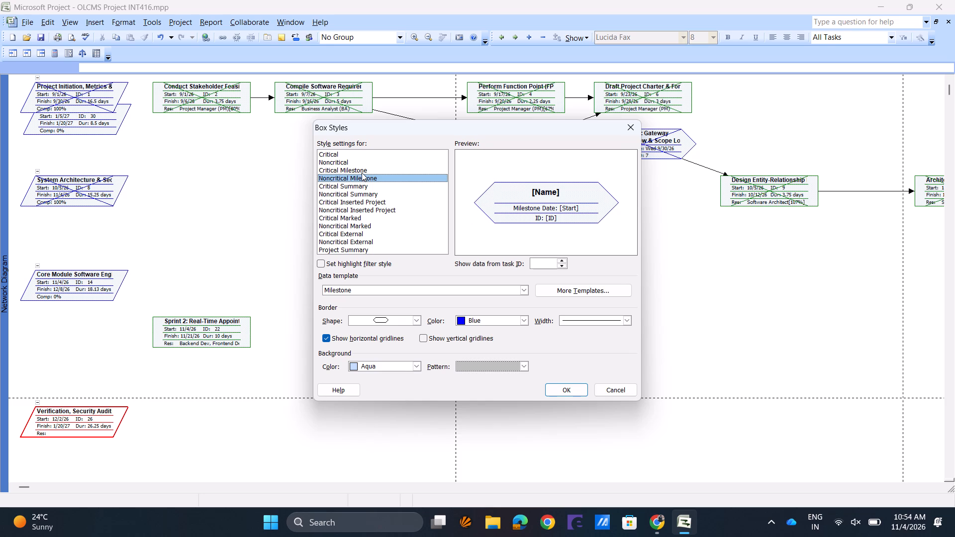
{"action": "left_click_drag", "start_coordinate": [483, 125], "coordinate": [414, 90]}
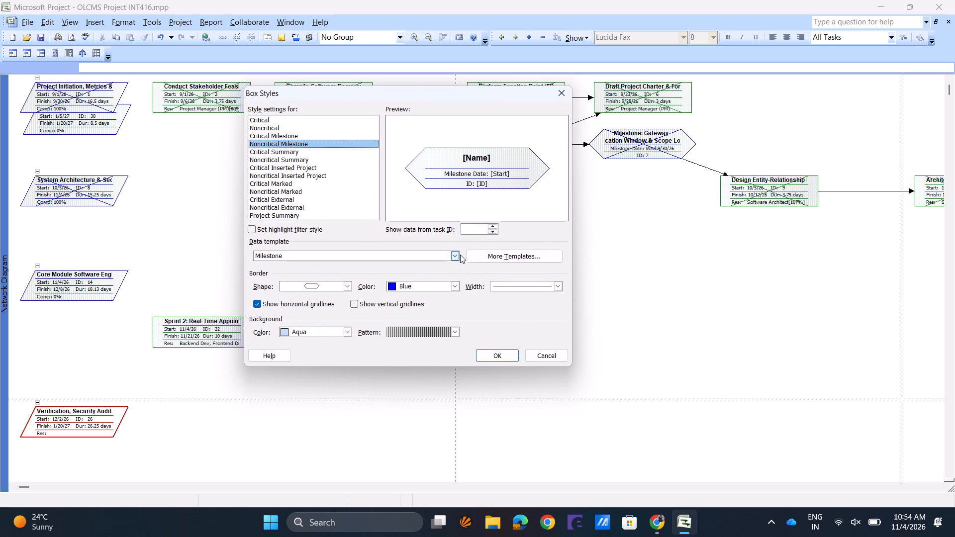
{"action": "left_click", "coordinate": [458, 286]}
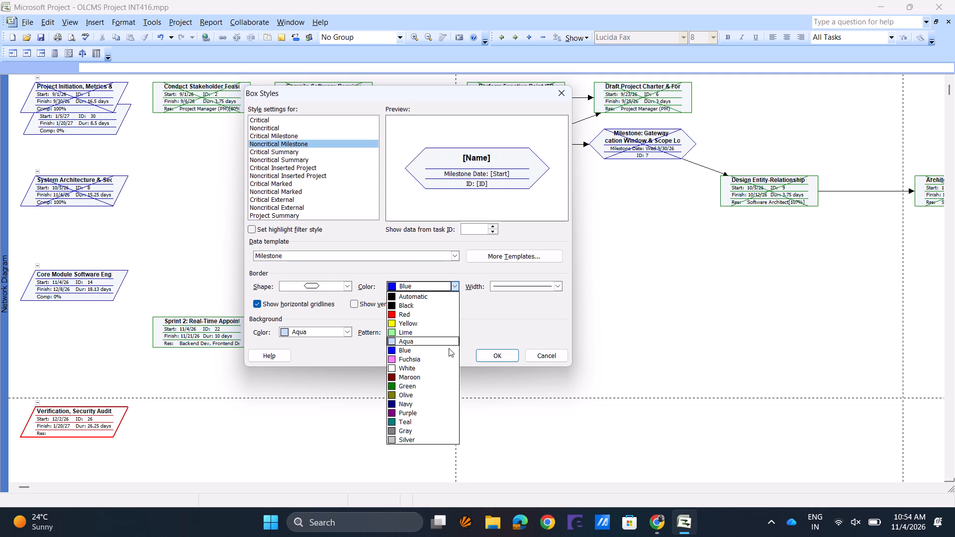
{"action": "left_click", "coordinate": [426, 322]}
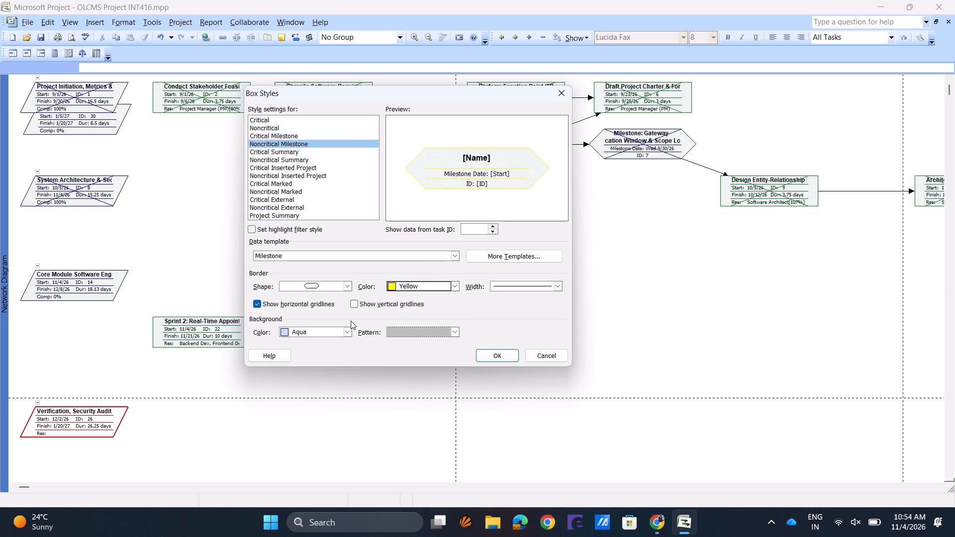
{"action": "left_click", "coordinate": [505, 289]}
{"action": "left_click_drag", "start_coordinate": [509, 315], "coordinate": [510, 321]}
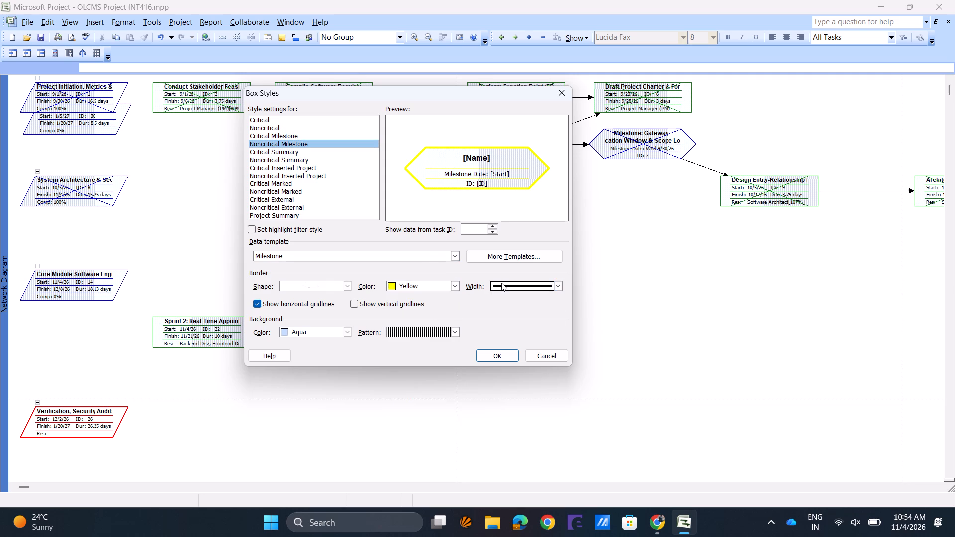
{"action": "left_click_drag", "start_coordinate": [501, 283], "coordinate": [504, 307]}
{"action": "left_click", "coordinate": [504, 307]}
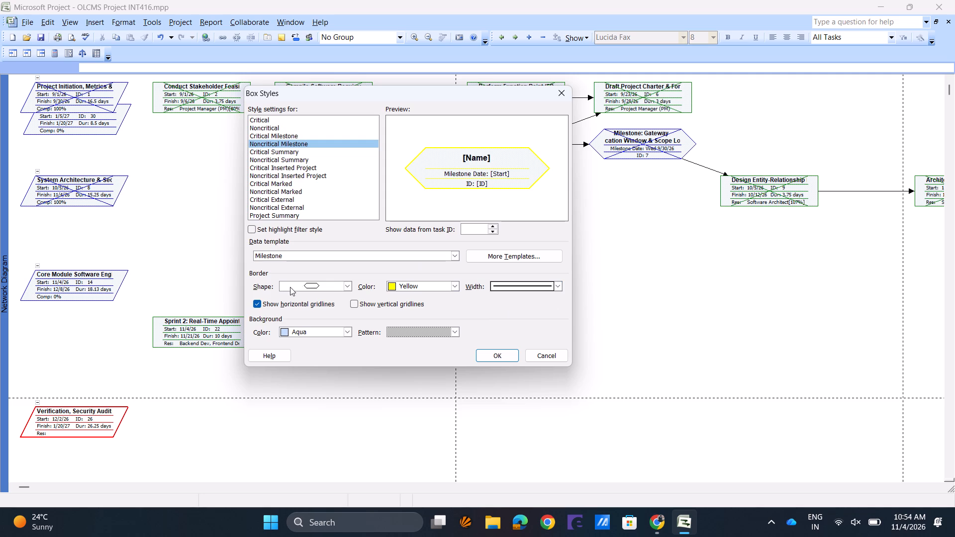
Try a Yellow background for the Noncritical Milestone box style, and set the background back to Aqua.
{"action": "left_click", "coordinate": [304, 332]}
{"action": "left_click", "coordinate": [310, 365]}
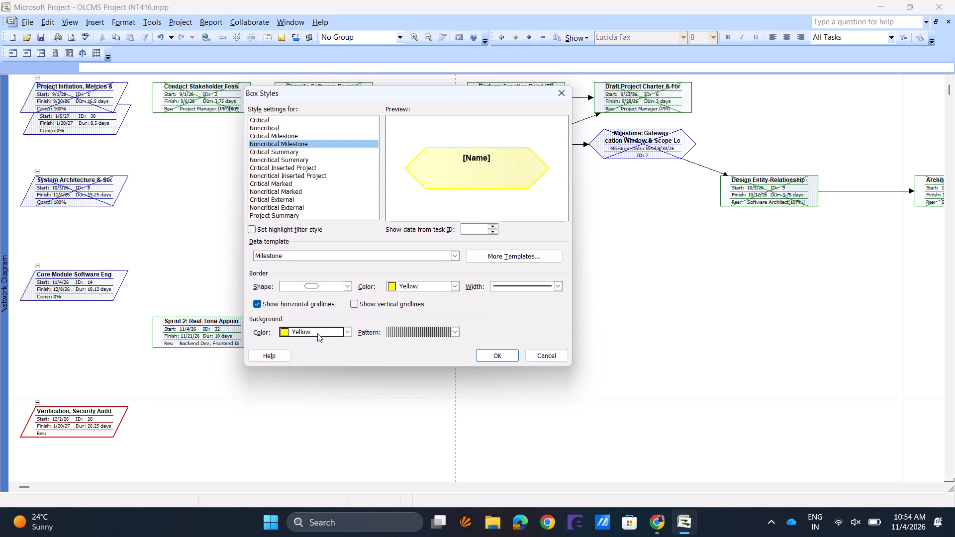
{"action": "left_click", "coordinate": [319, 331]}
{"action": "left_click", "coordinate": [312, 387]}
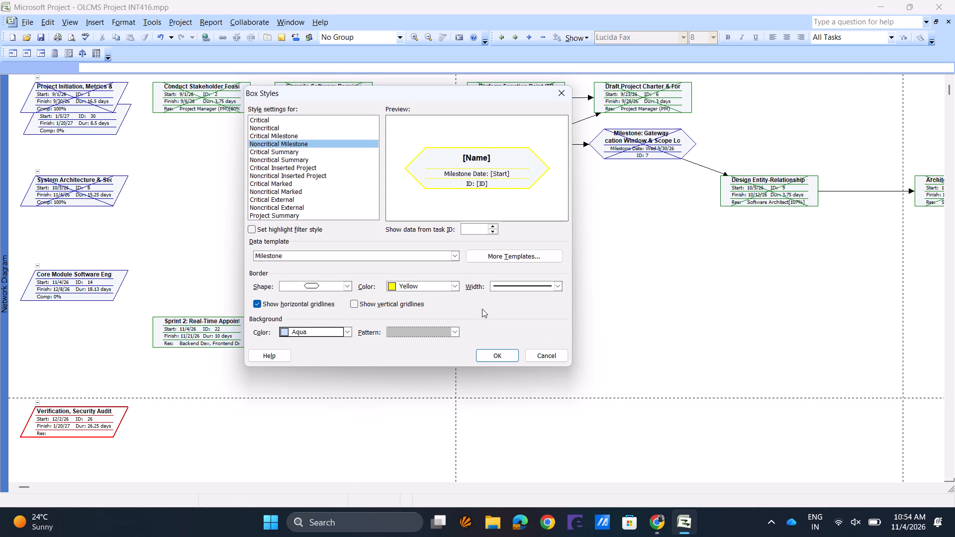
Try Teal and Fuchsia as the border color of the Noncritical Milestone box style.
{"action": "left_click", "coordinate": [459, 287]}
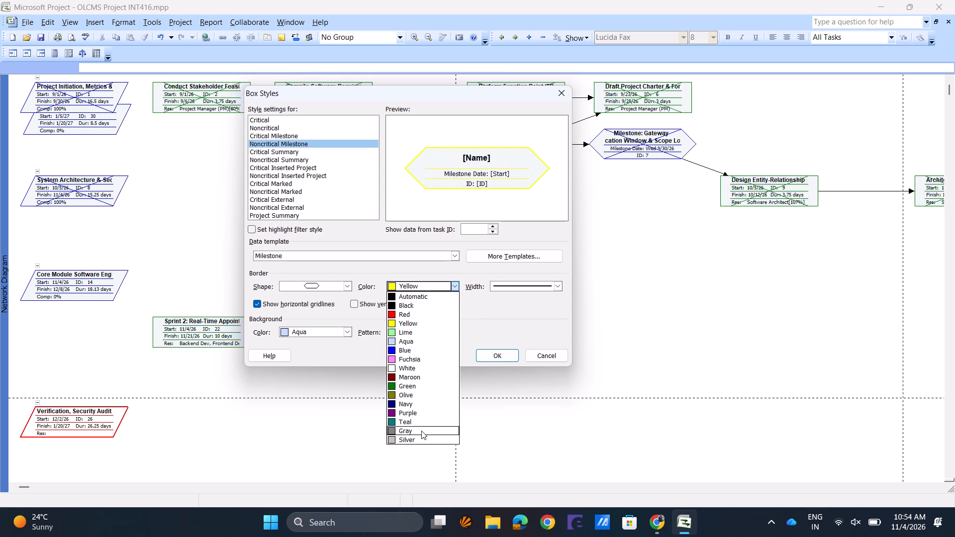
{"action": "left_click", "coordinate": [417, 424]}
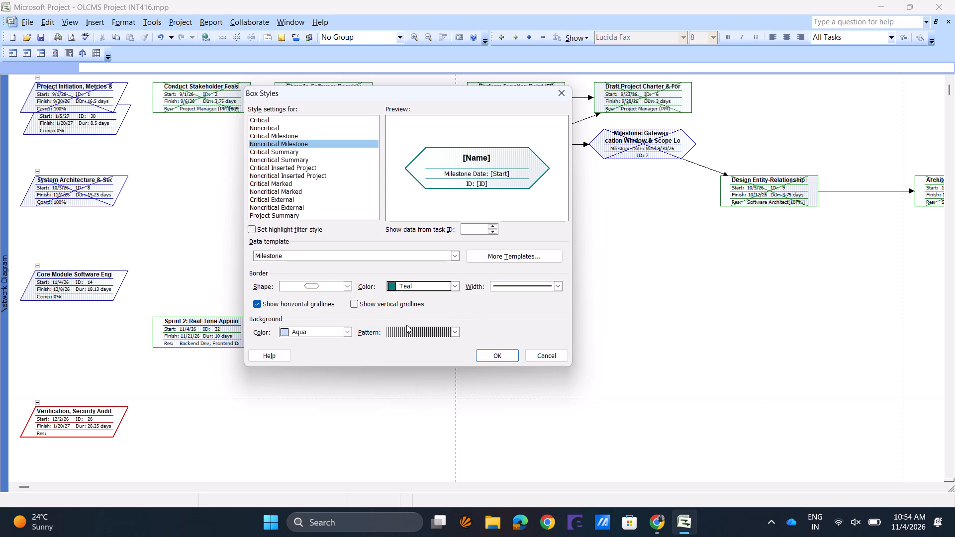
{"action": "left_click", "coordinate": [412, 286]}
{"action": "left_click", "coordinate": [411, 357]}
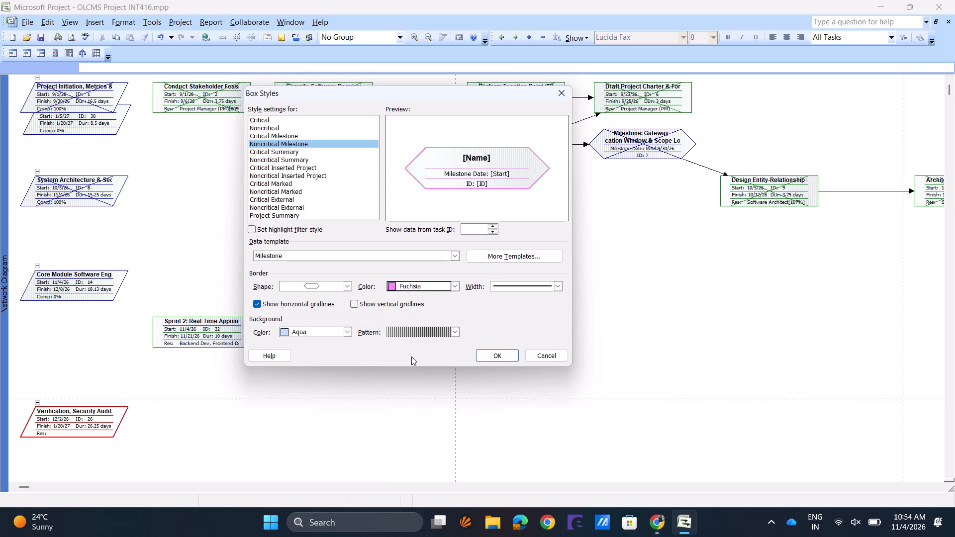
Set the border color of the Noncritical Milestone box style to Maroon and apply the box styles.
{"action": "left_click", "coordinate": [444, 288]}
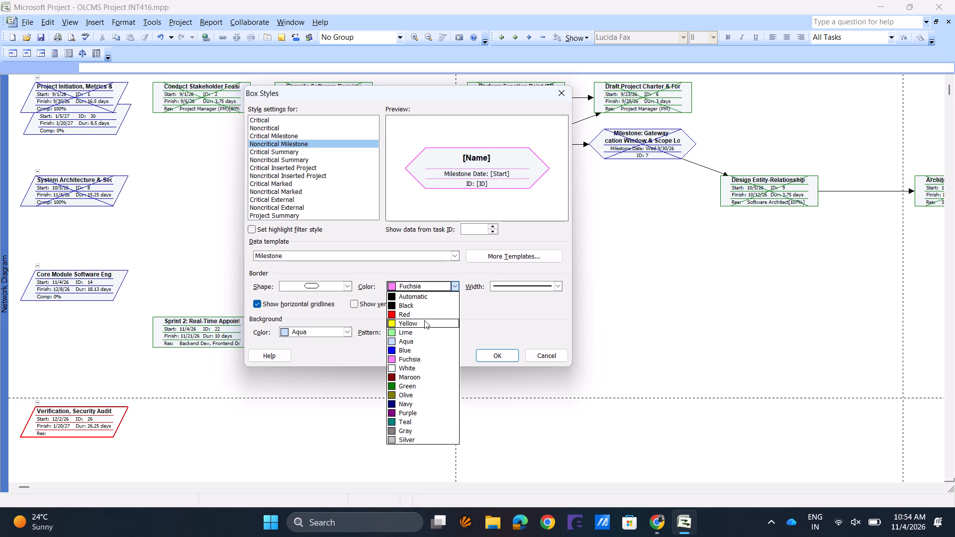
{"action": "left_click", "coordinate": [409, 375]}
{"action": "left_click", "coordinate": [494, 353]}
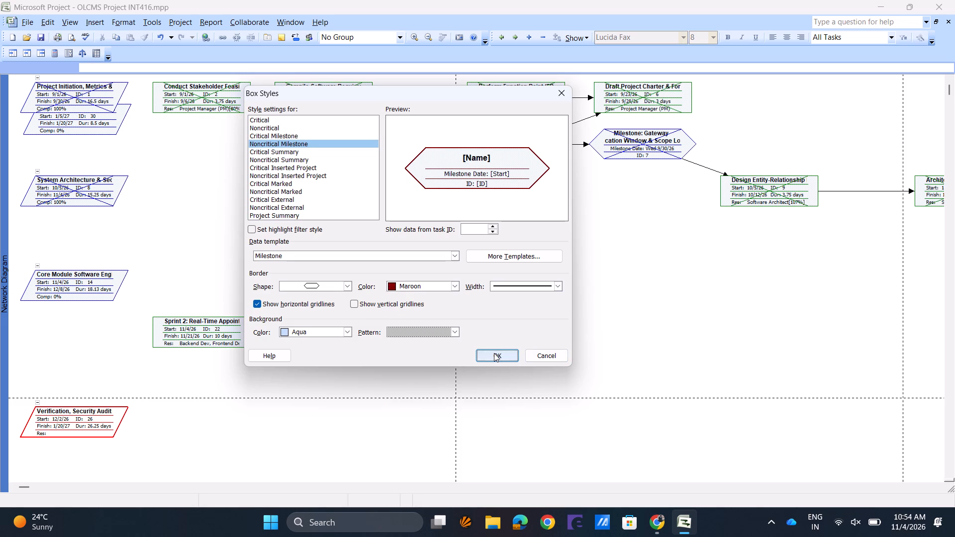
Reopen the box styles and change the border shape of the Critical box style to a rounded rectangle.
{"action": "double_click", "coordinate": [281, 208]}
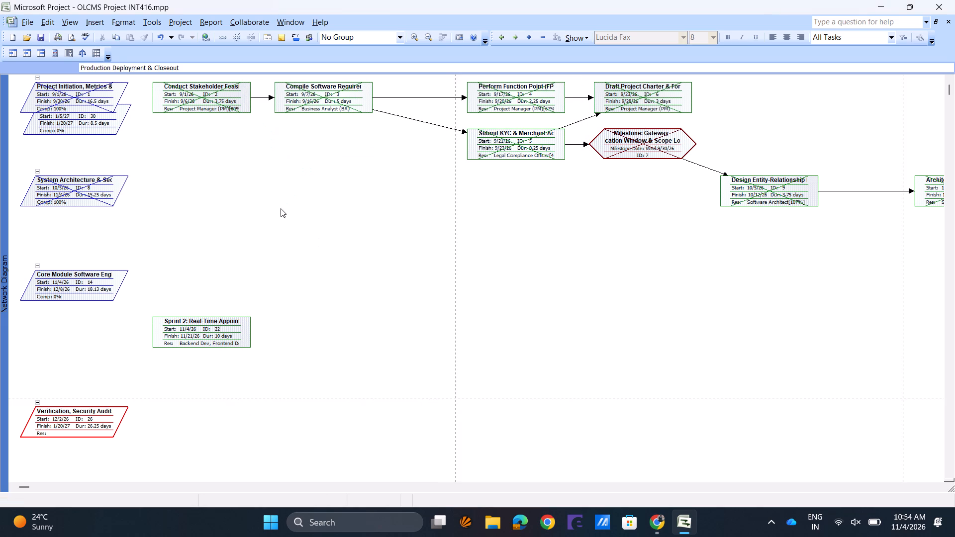
{"action": "left_click", "coordinate": [332, 154]}
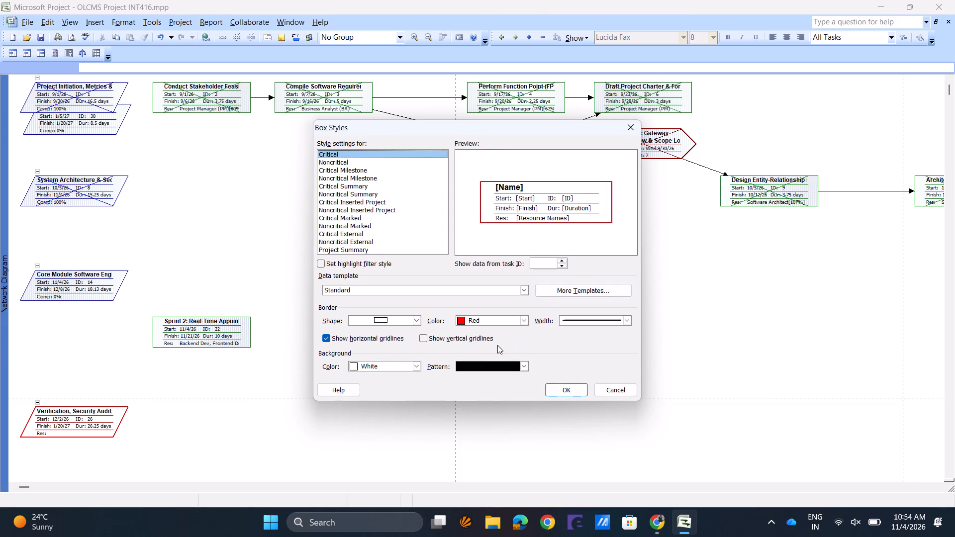
{"action": "left_click", "coordinate": [478, 288]}
{"action": "left_click", "coordinate": [478, 288]}
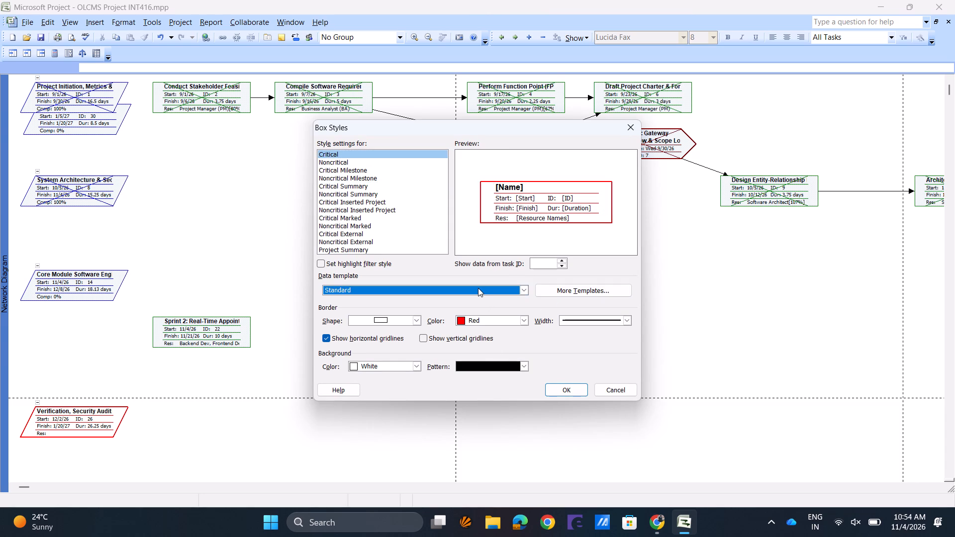
{"action": "left_click", "coordinate": [410, 316]}
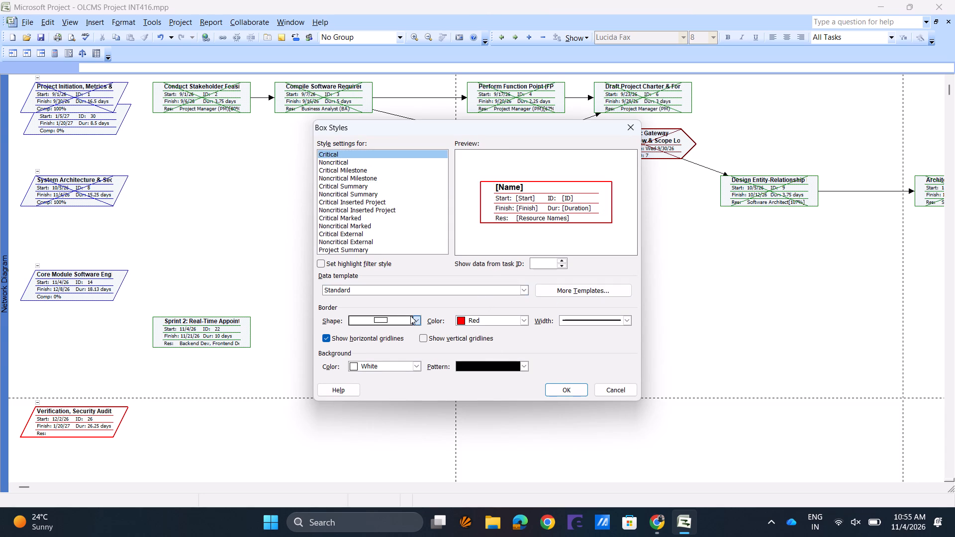
{"action": "left_click", "coordinate": [393, 343]}
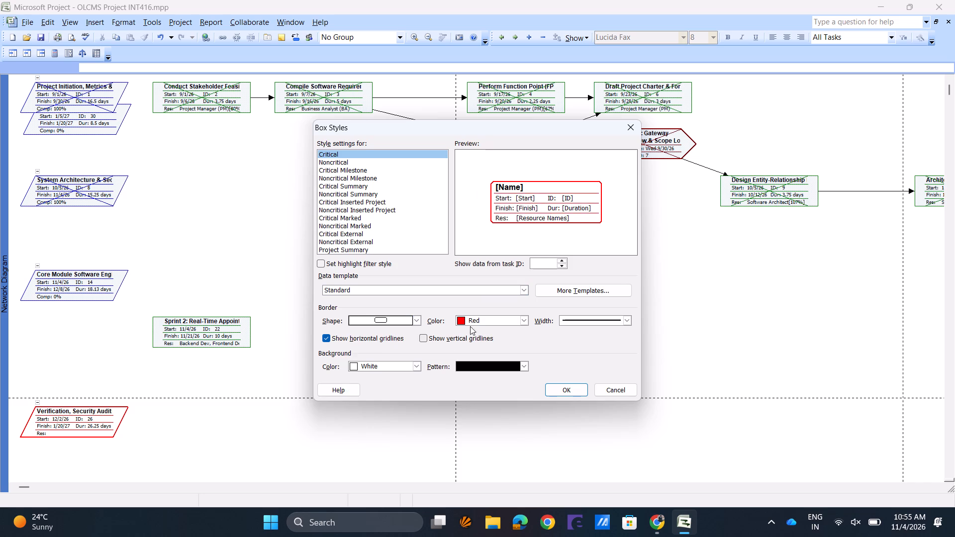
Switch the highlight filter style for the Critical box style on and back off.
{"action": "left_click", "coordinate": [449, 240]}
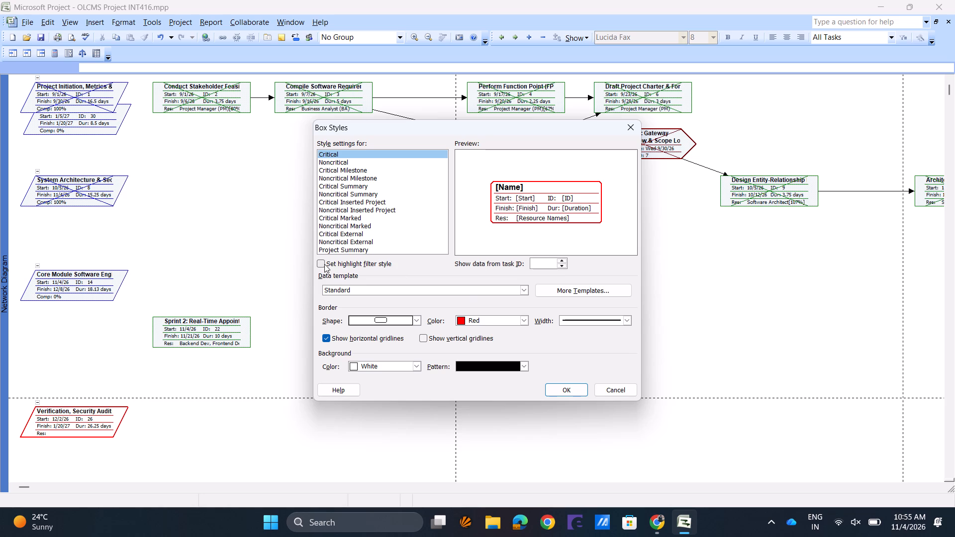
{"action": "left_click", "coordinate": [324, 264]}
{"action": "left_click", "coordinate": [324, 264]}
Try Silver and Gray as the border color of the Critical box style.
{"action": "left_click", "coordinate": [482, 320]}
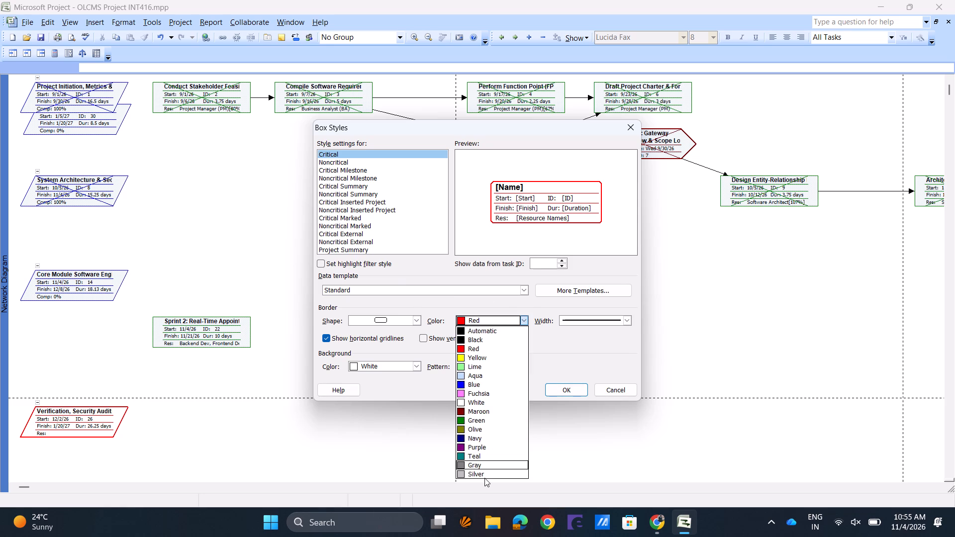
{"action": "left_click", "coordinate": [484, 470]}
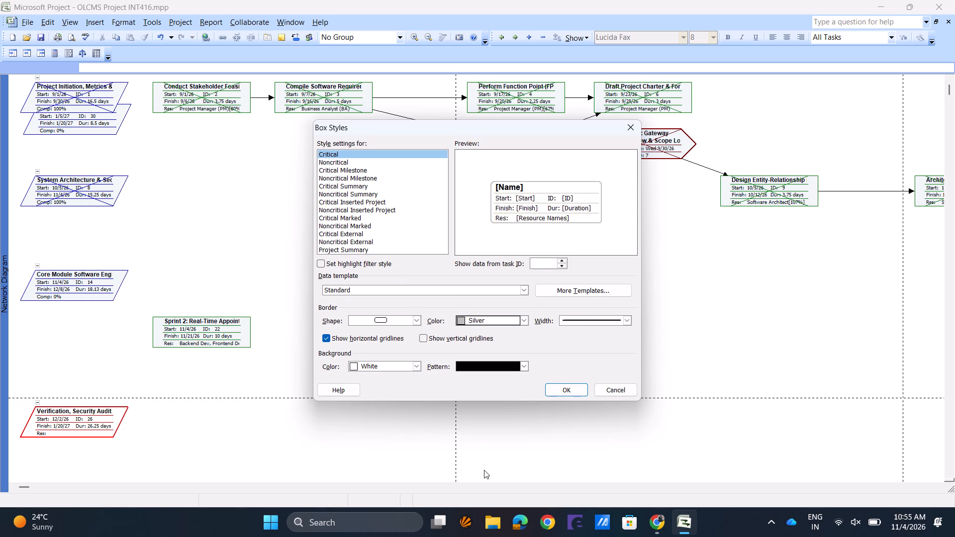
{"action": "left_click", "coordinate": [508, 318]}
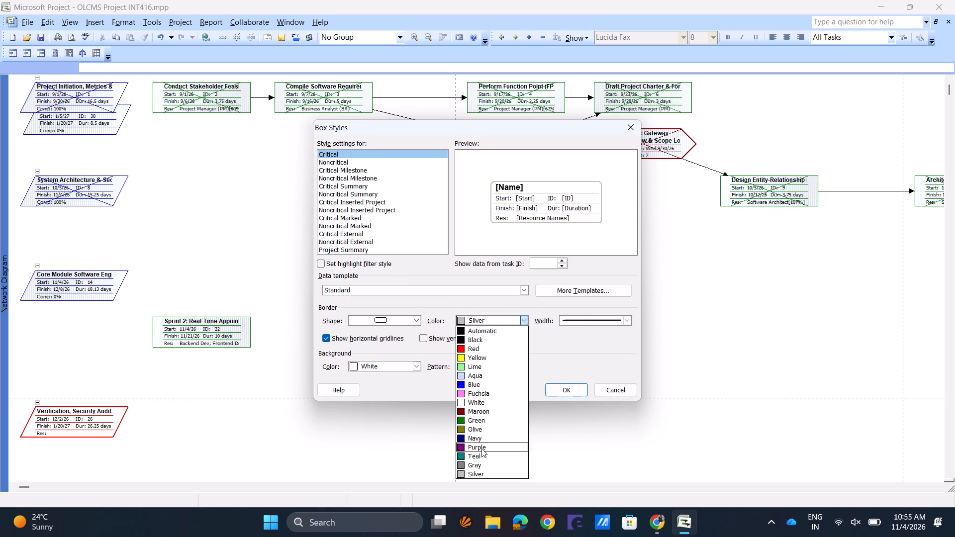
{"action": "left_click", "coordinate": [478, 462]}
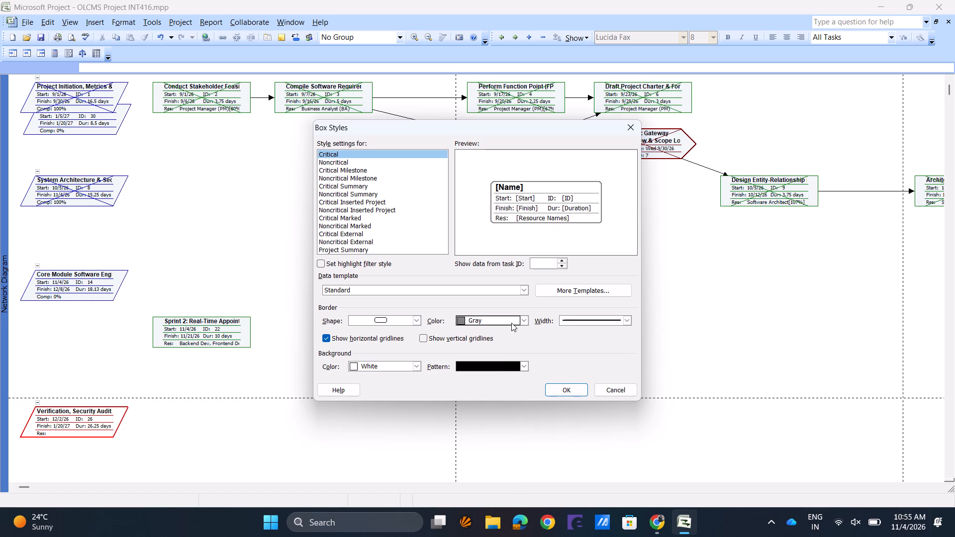
Set the Critical box style's border color to Black with a thicker border width.
{"action": "left_click", "coordinate": [512, 319]}
{"action": "left_click", "coordinate": [499, 337]}
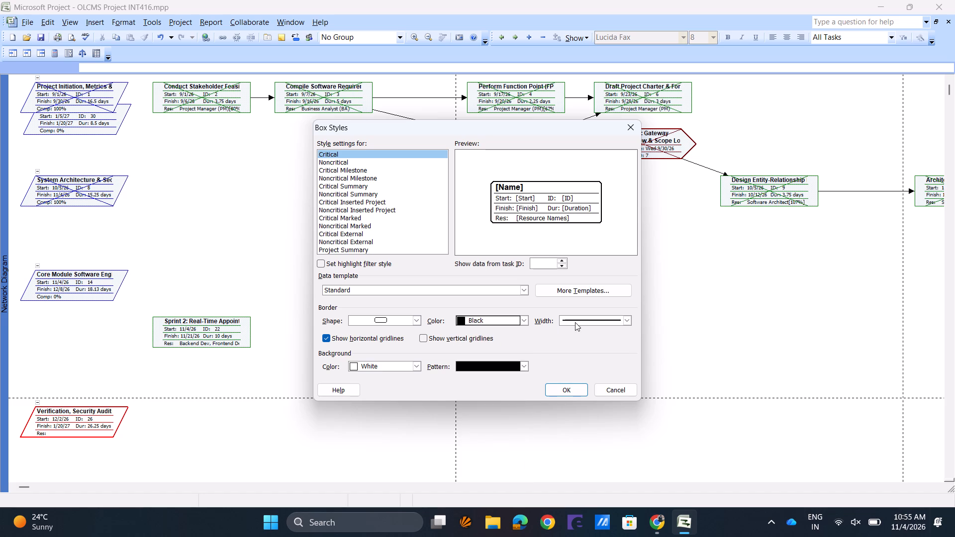
{"action": "left_click", "coordinate": [585, 321]}
{"action": "left_click", "coordinate": [584, 343]}
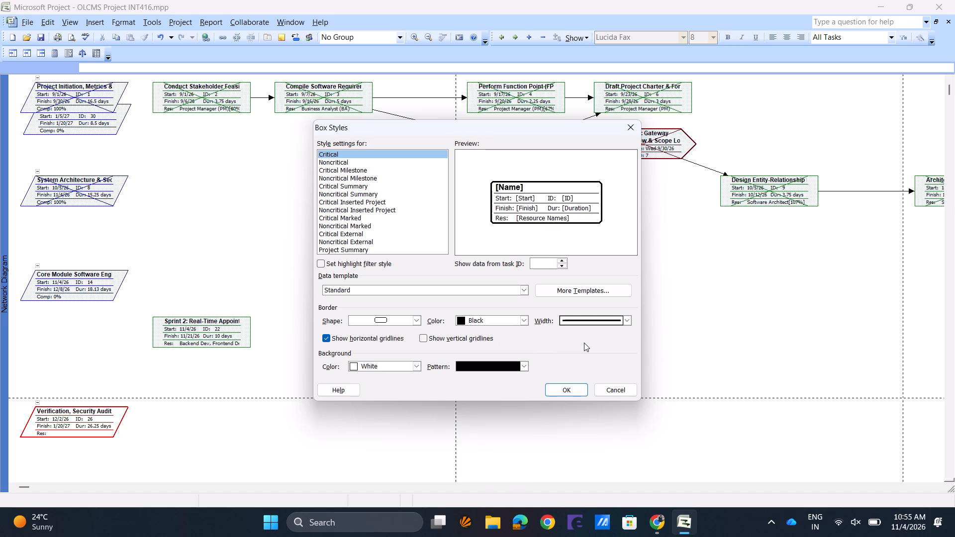
Set the background color of the Critical box style to Aqua.
{"action": "left_click", "coordinate": [375, 361]}
{"action": "left_click", "coordinate": [380, 256]}
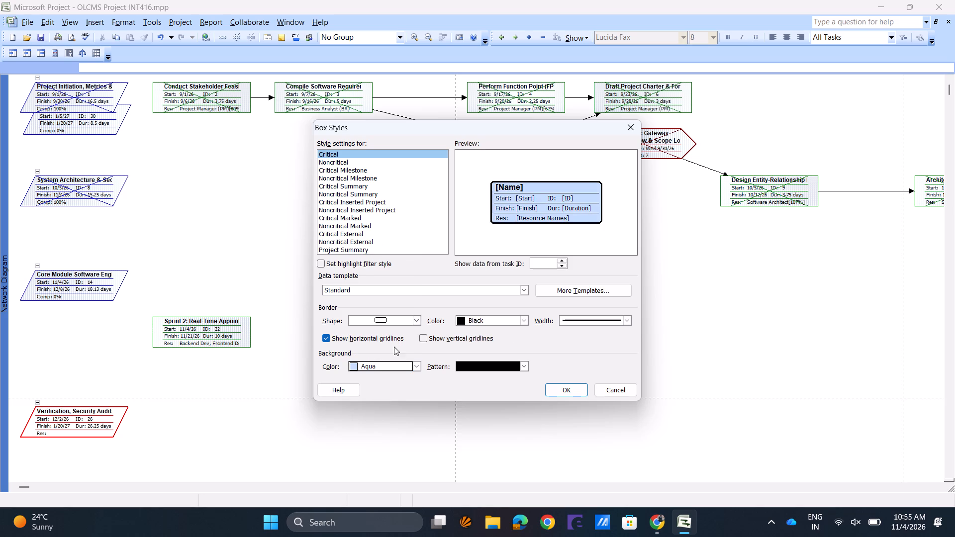
Set the background color of the Critical box style to Silver and apply the box style changes.
{"action": "left_click", "coordinate": [397, 363]}
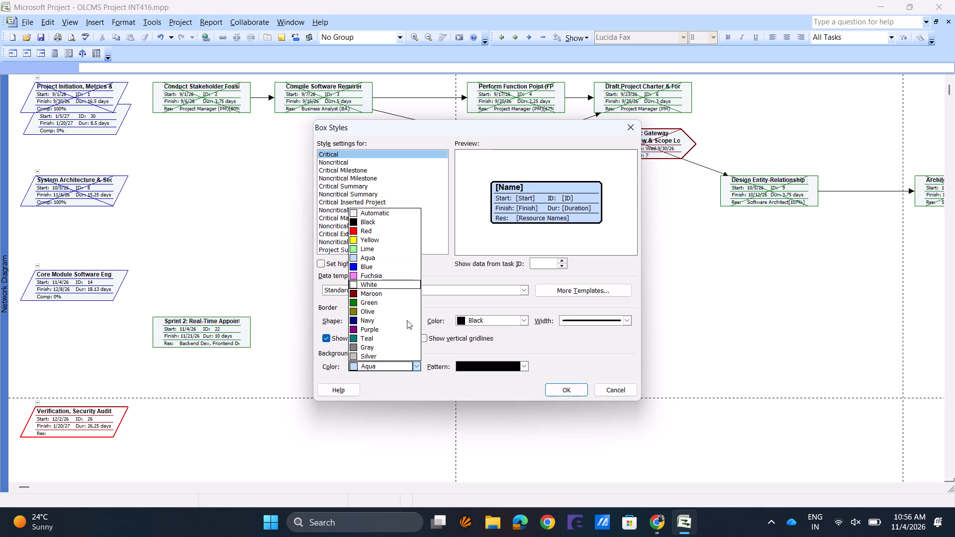
{"action": "left_click", "coordinate": [368, 359]}
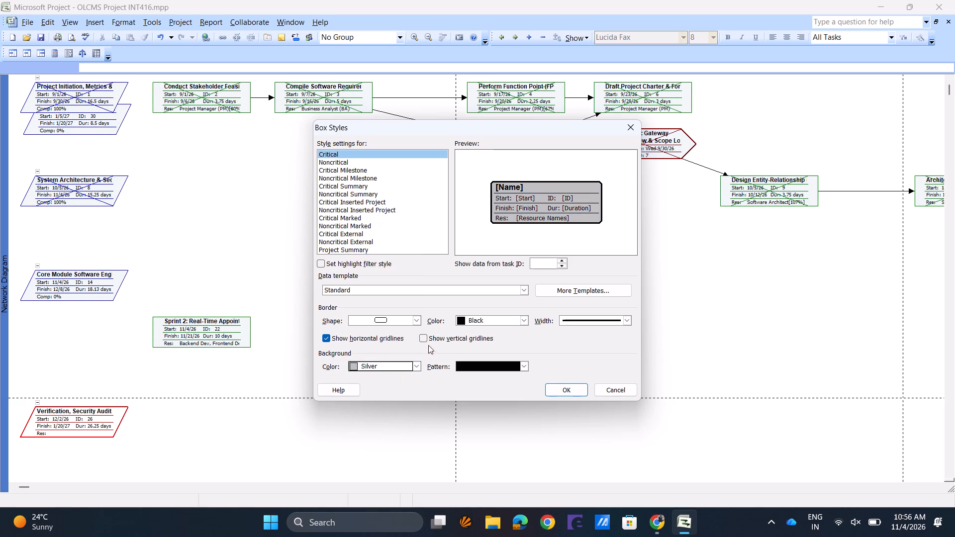
{"action": "left_click", "coordinate": [555, 386]}
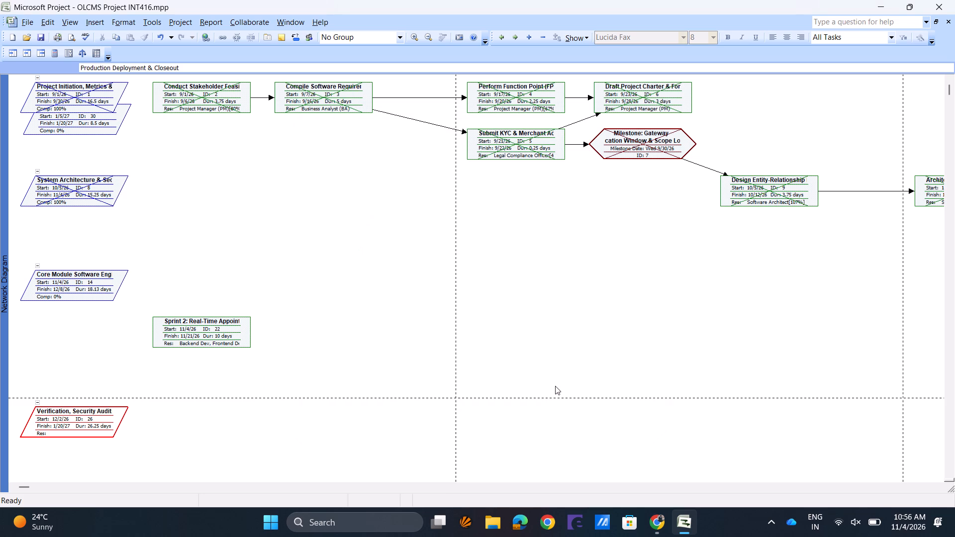
Give the Noncritical box style a thicker border width, a rounded rectangle shape and a Maroon border color.
{"action": "double_click", "coordinate": [289, 207]}
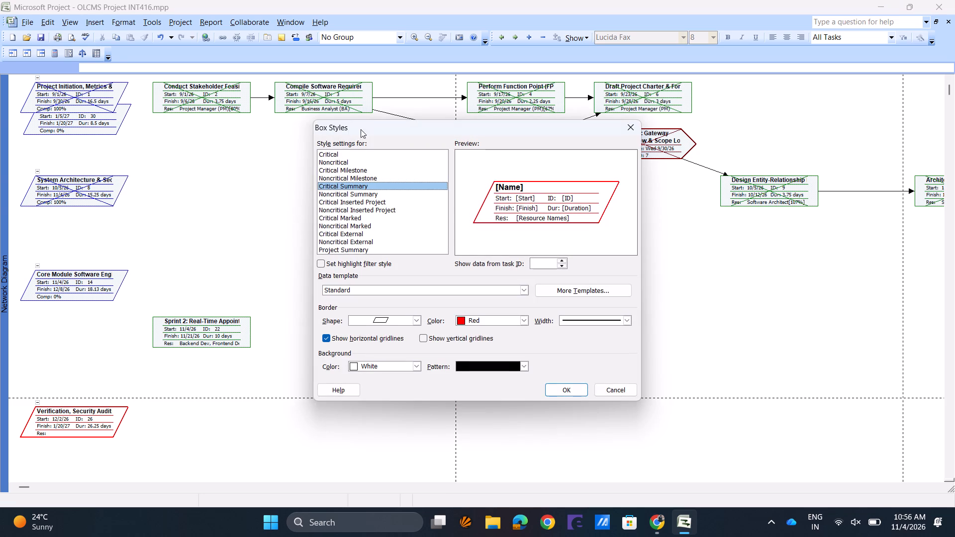
{"action": "left_click", "coordinate": [338, 153]}
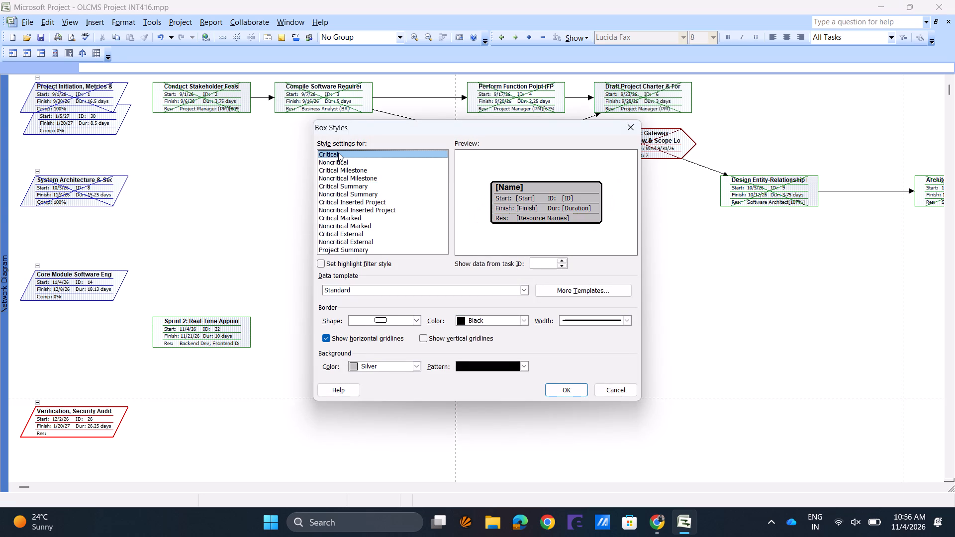
{"action": "left_click", "coordinate": [341, 163]}
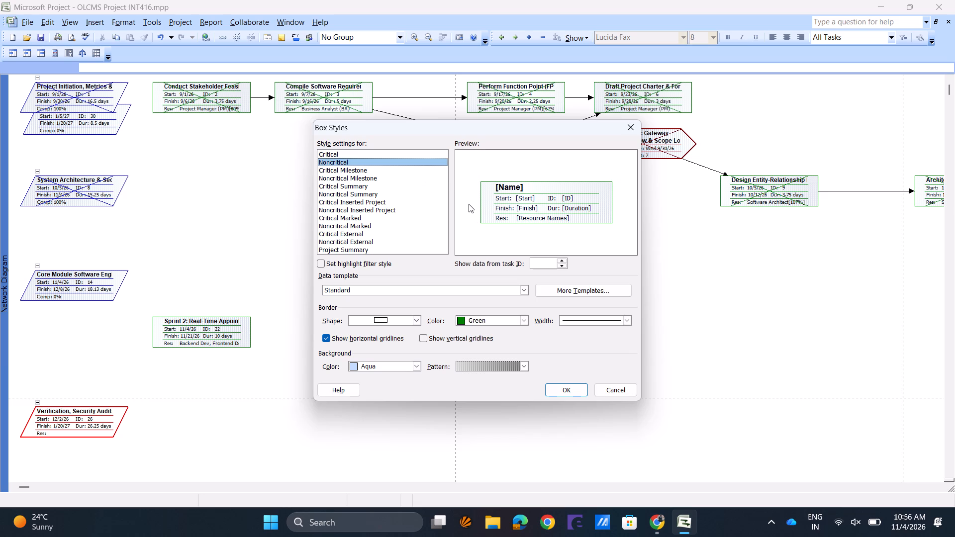
{"action": "left_click", "coordinate": [586, 317]}
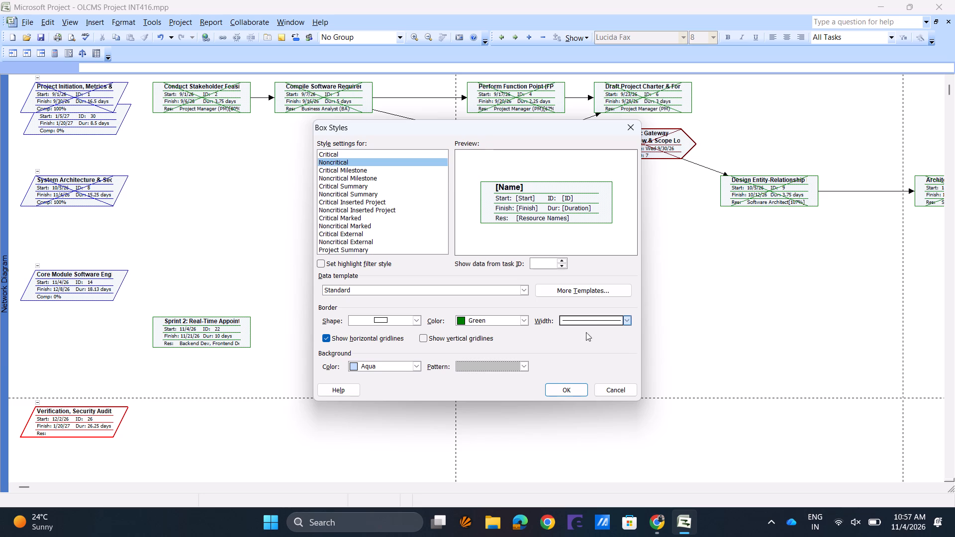
{"action": "left_click", "coordinate": [588, 346]}
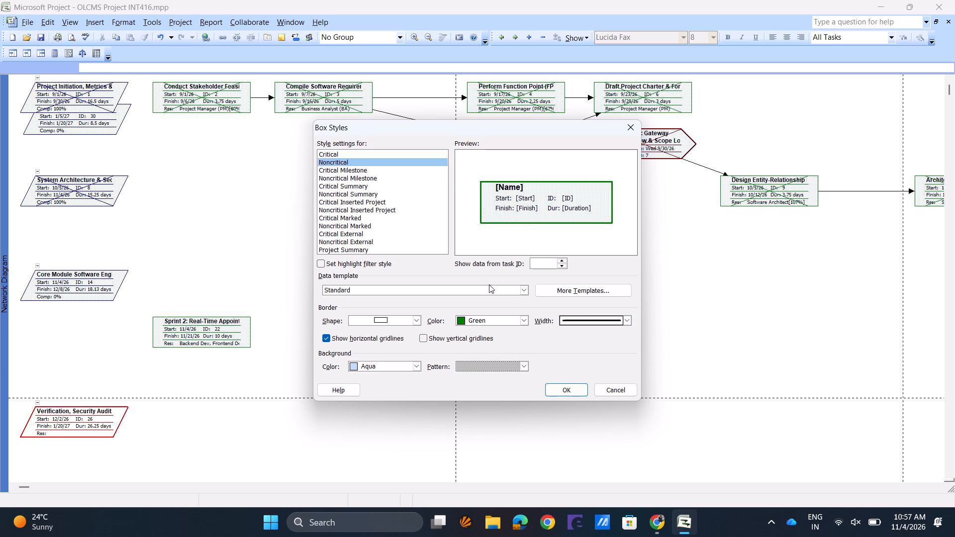
{"action": "left_click", "coordinate": [405, 322]}
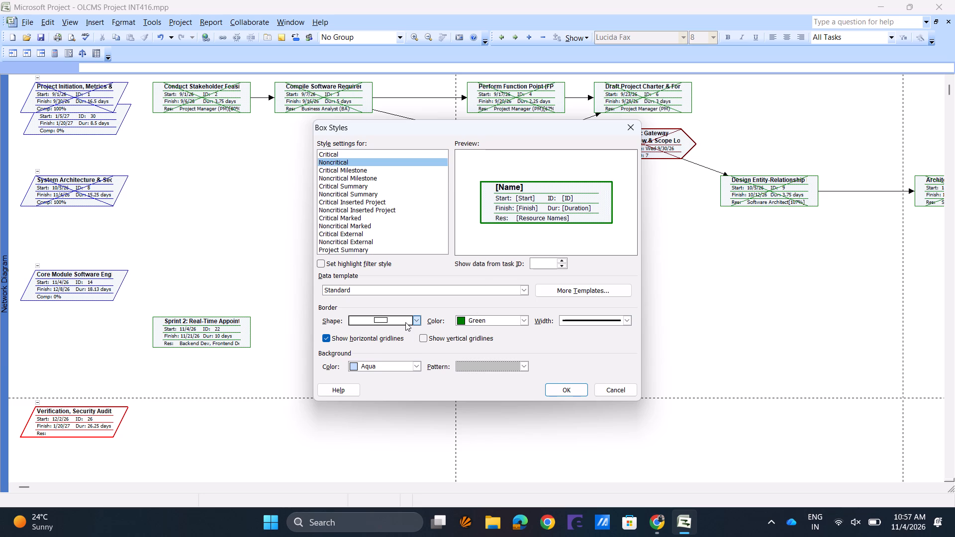
{"action": "left_click", "coordinate": [389, 343]}
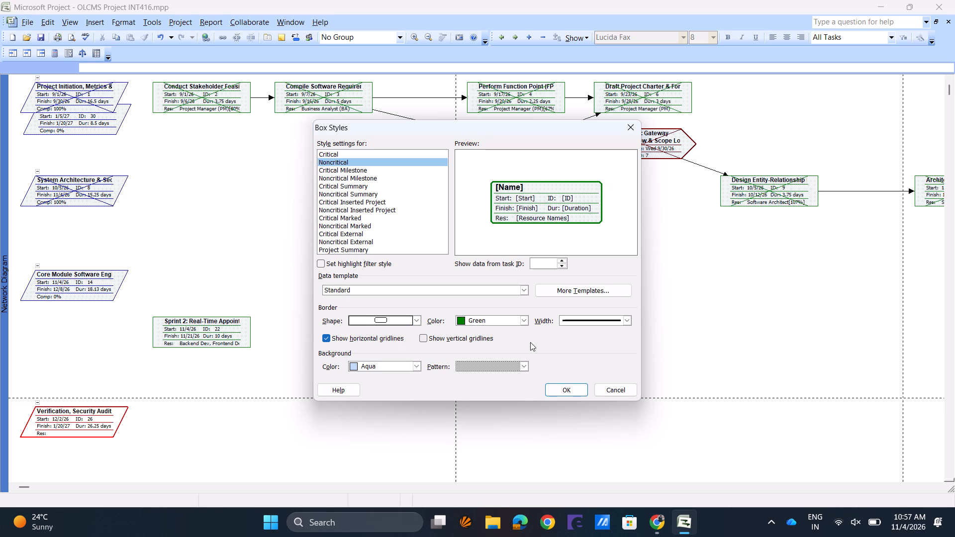
{"action": "left_click", "coordinate": [516, 319]}
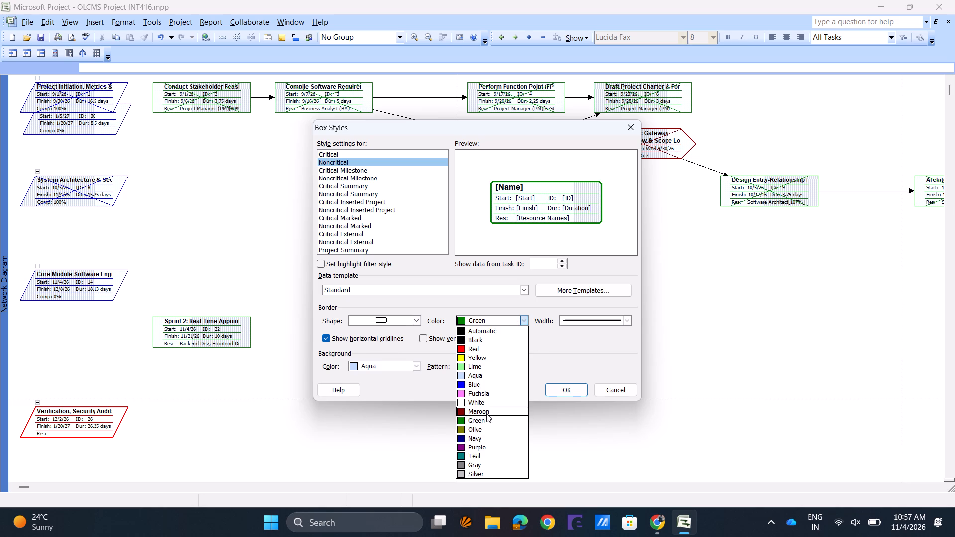
{"action": "left_click", "coordinate": [486, 413]}
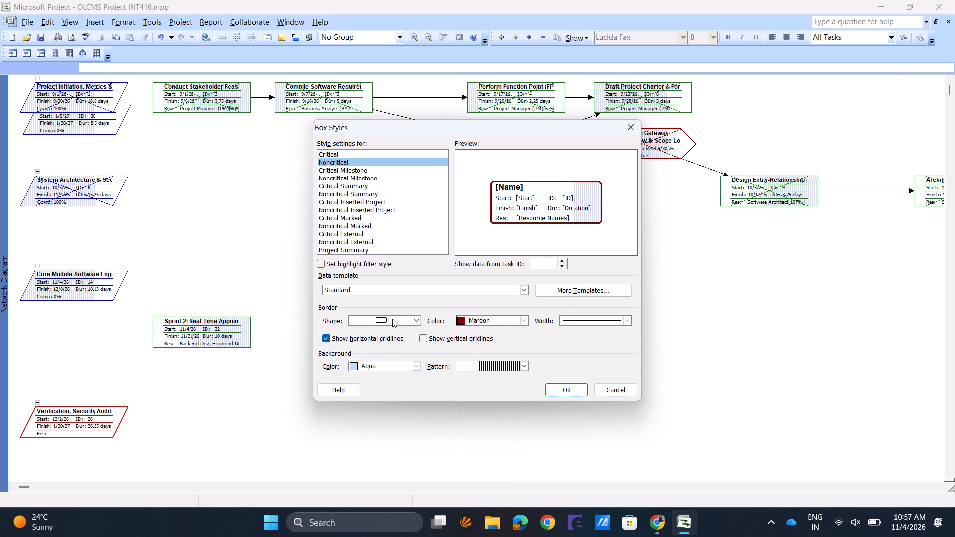
{"action": "left_click", "coordinate": [392, 319]}
{"action": "left_click", "coordinate": [392, 319]}
Set the Noncritical box style's background color to Yellow and apply the changes to the diagram.
{"action": "left_click", "coordinate": [416, 364]}
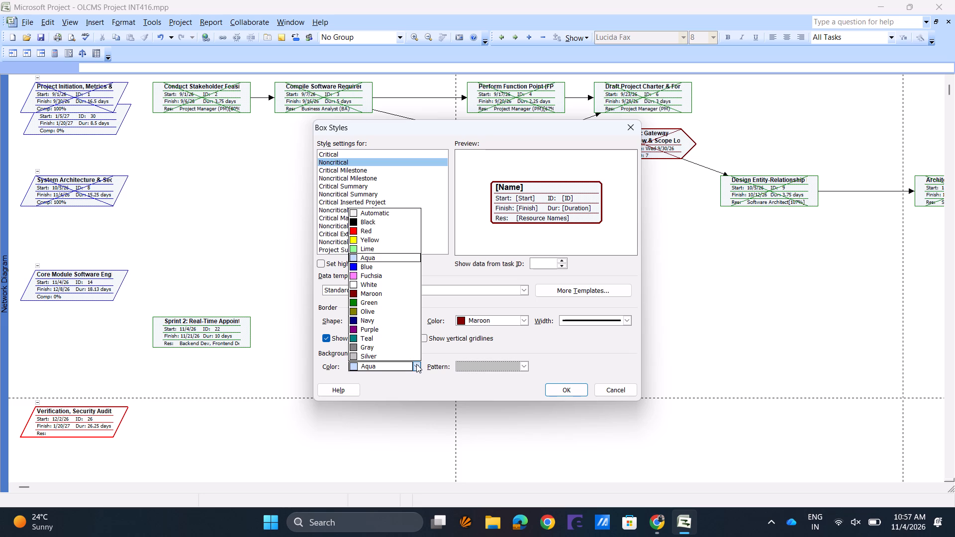
{"action": "left_click", "coordinate": [379, 236]}
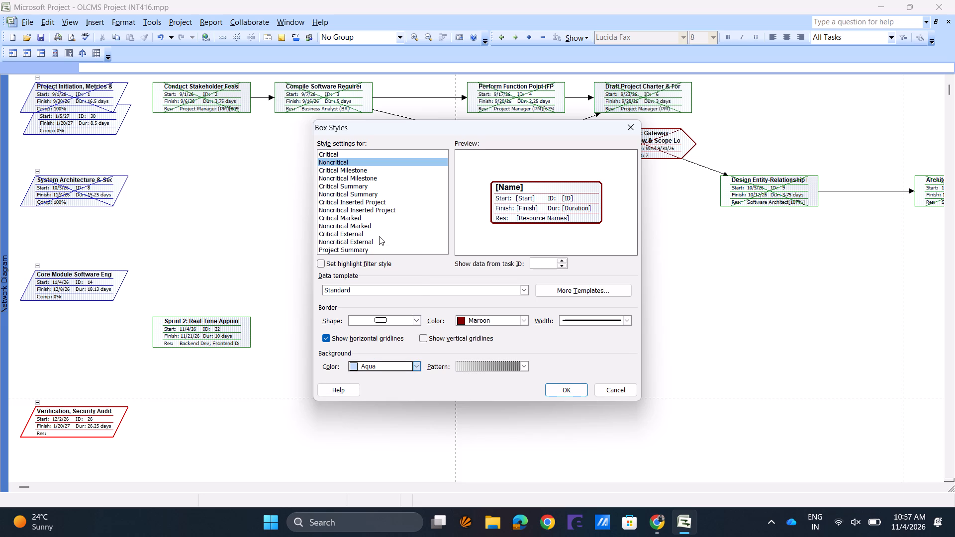
{"action": "left_click", "coordinate": [561, 387]}
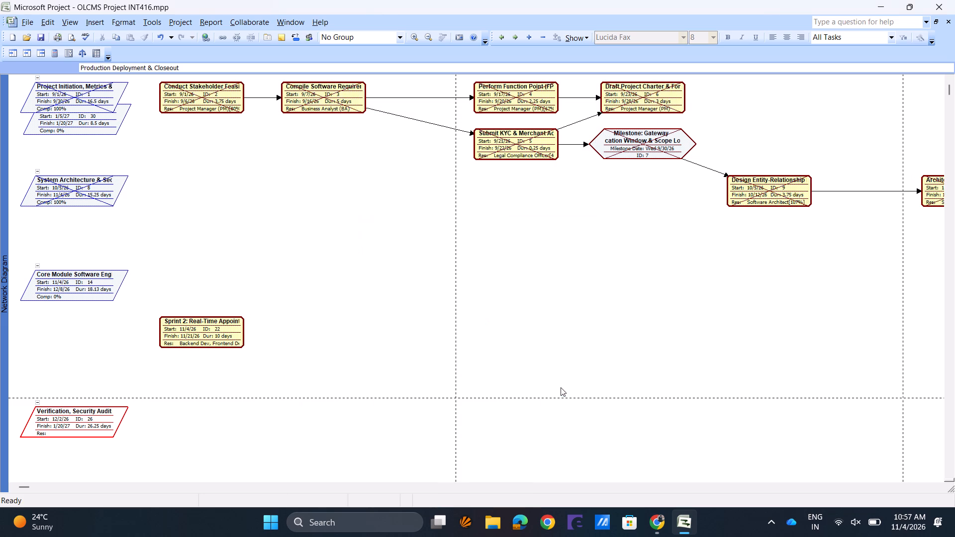
Give the Critical Milestone box style a parallelogram shape, a Fuchsia border color and a thicker border width.
{"action": "double_click", "coordinate": [415, 273]}
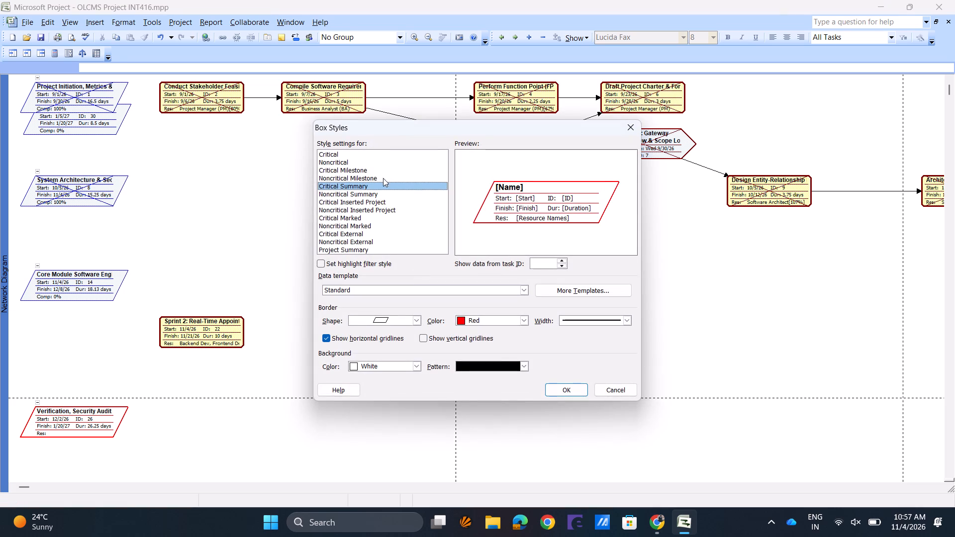
{"action": "left_click", "coordinate": [353, 170]}
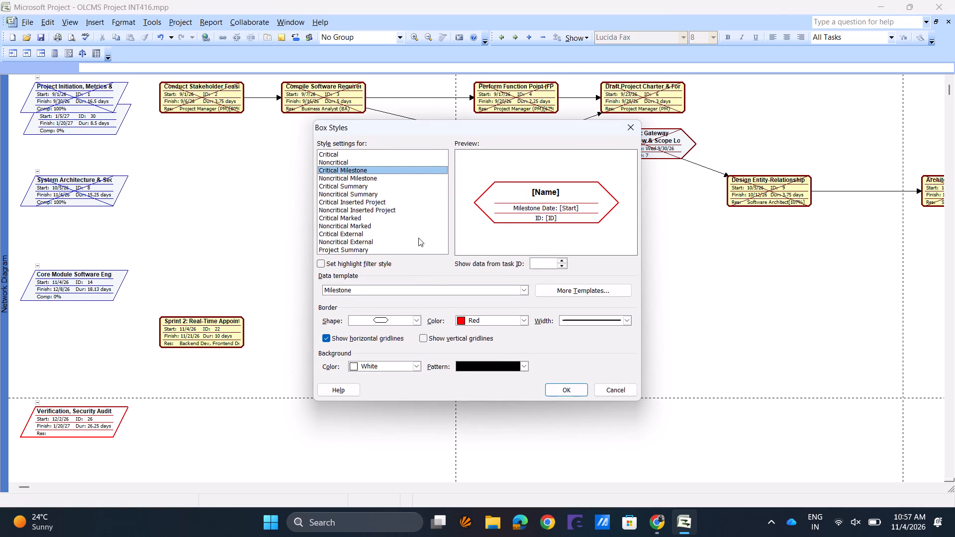
{"action": "left_click", "coordinate": [407, 322]}
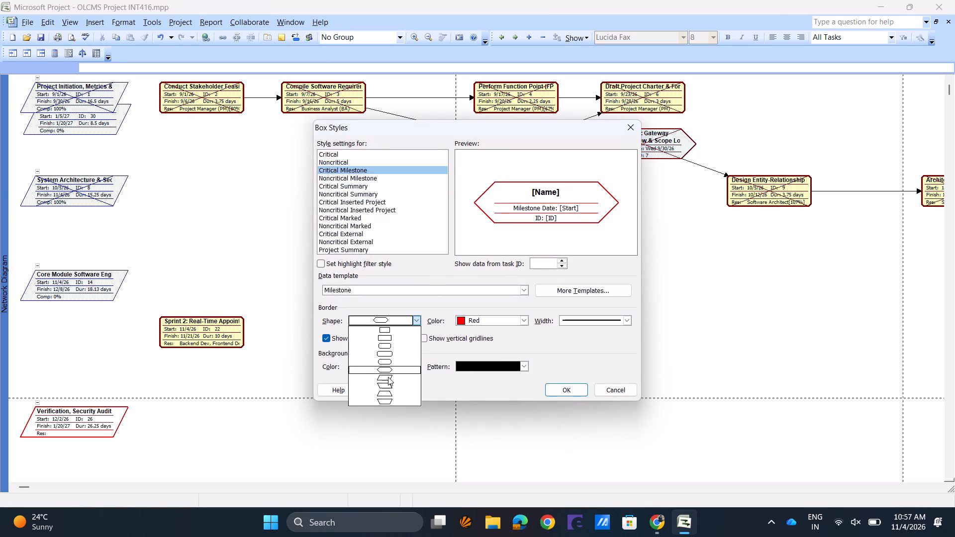
{"action": "left_click", "coordinate": [387, 380]}
{"action": "left_click", "coordinate": [481, 319]}
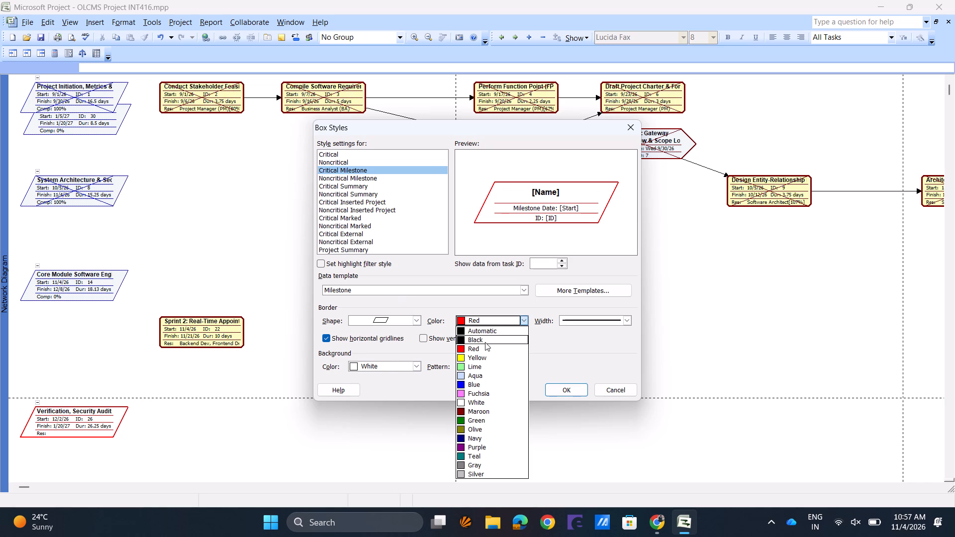
{"action": "left_click", "coordinate": [490, 393]}
{"action": "left_click_drag", "start_coordinate": [584, 323], "coordinate": [582, 346]}
{"action": "left_click", "coordinate": [582, 346]}
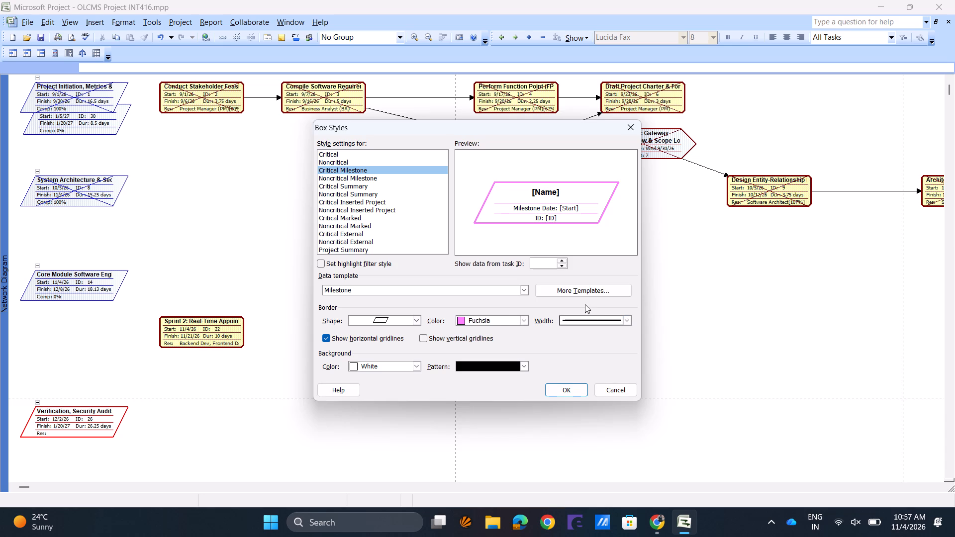
Try Black as the Critical Milestone box style's background color, and set it to Silver.
{"action": "left_click", "coordinate": [395, 369]}
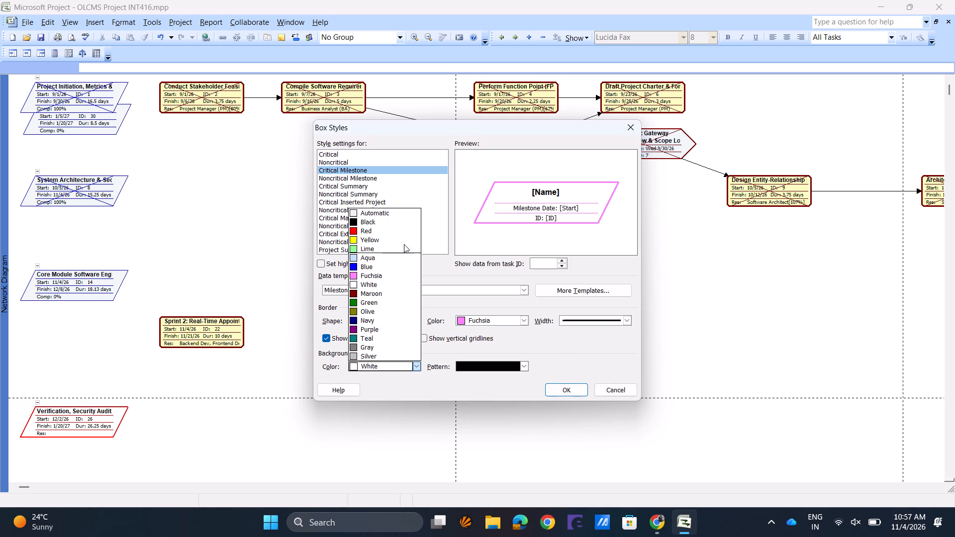
{"action": "left_click", "coordinate": [391, 225]}
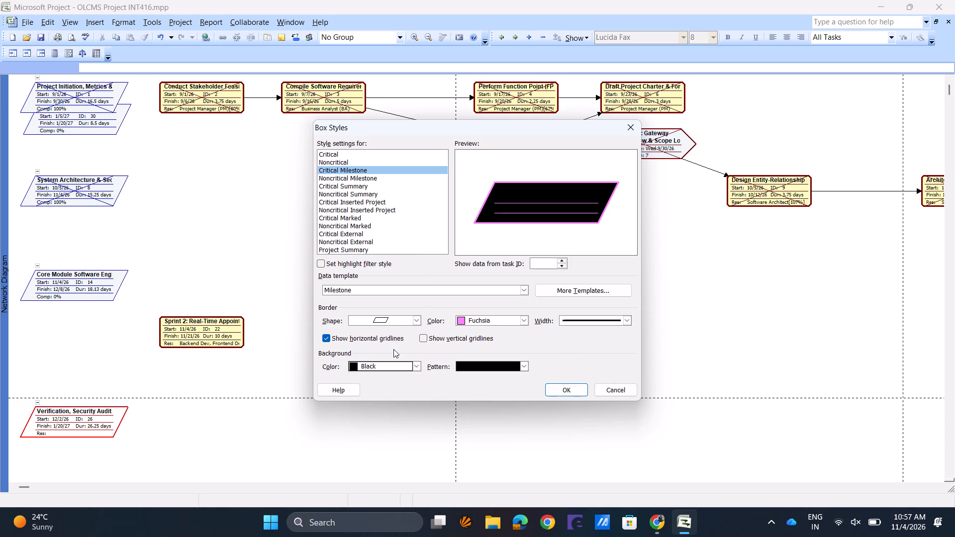
{"action": "left_click", "coordinate": [395, 364]}
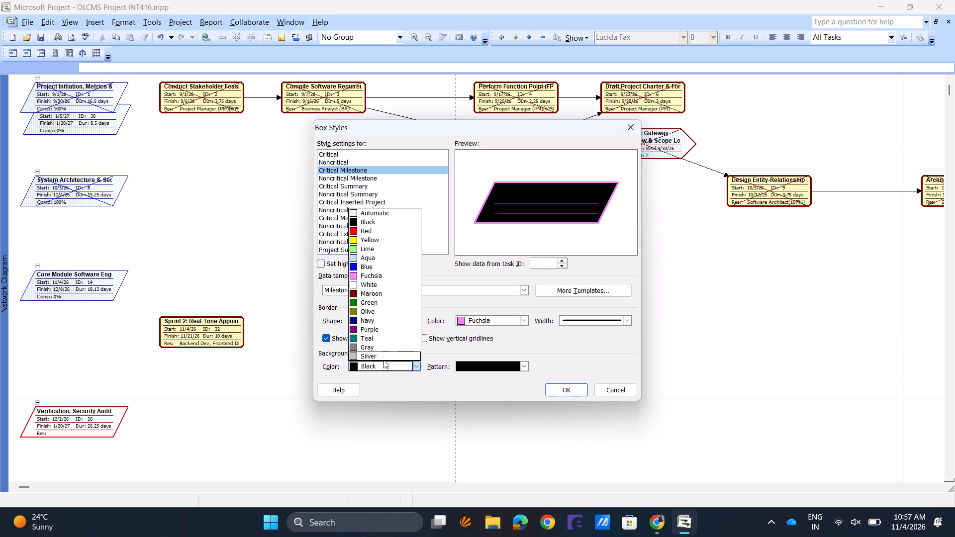
{"action": "left_click", "coordinate": [383, 360]}
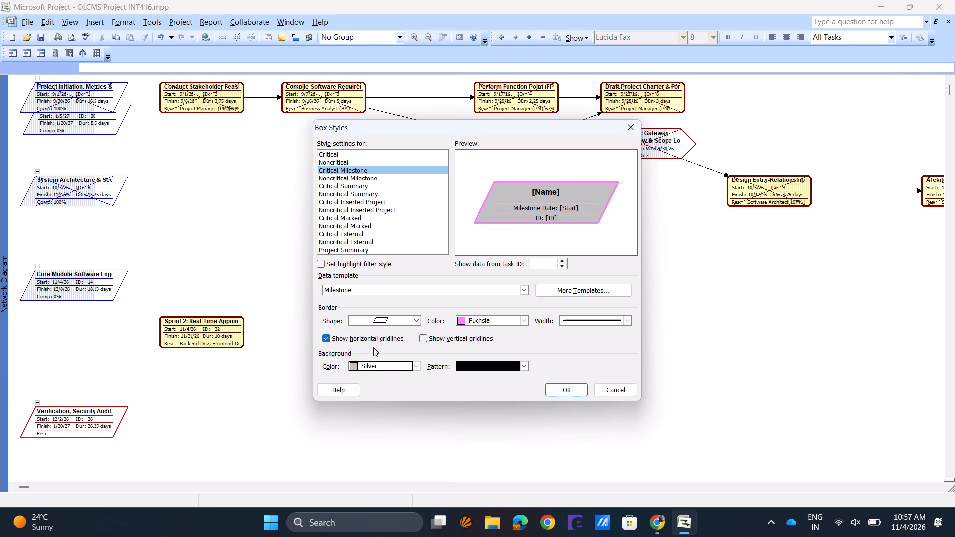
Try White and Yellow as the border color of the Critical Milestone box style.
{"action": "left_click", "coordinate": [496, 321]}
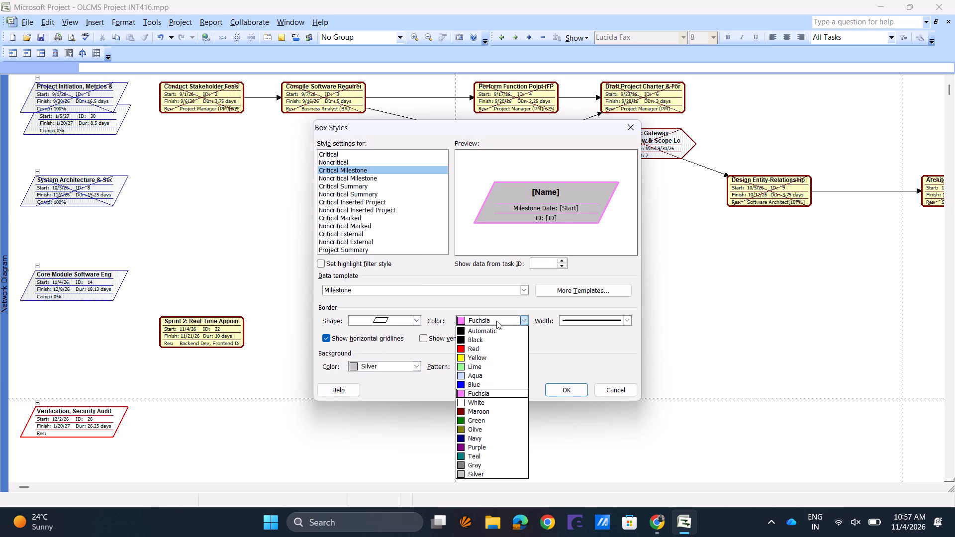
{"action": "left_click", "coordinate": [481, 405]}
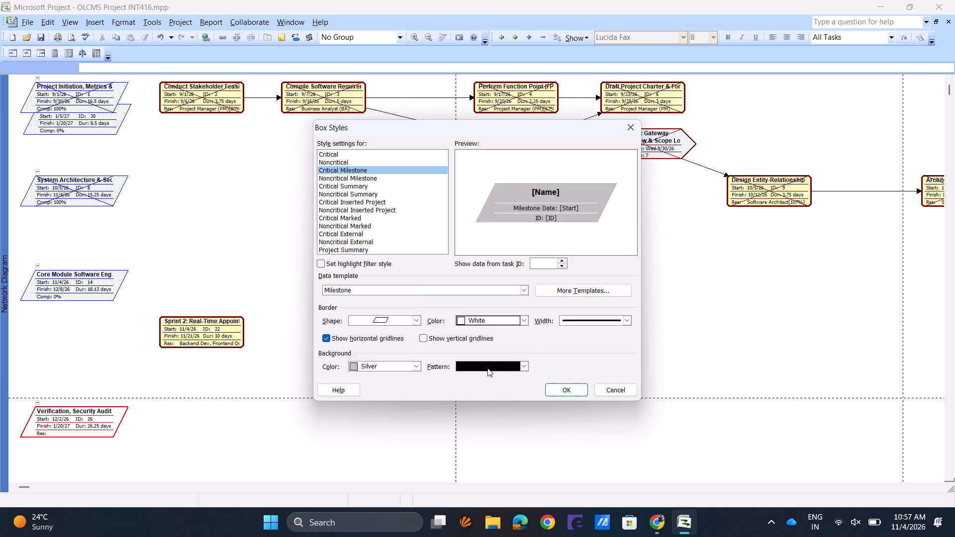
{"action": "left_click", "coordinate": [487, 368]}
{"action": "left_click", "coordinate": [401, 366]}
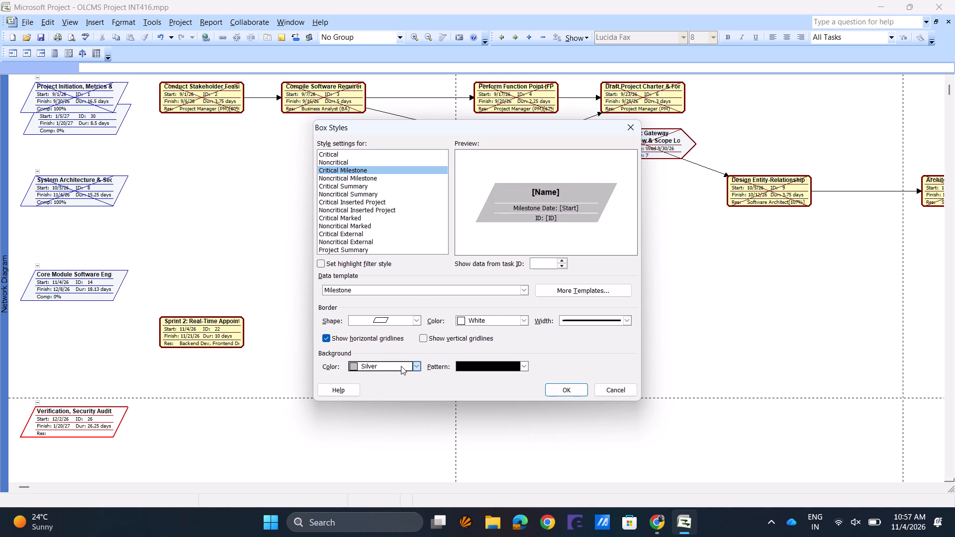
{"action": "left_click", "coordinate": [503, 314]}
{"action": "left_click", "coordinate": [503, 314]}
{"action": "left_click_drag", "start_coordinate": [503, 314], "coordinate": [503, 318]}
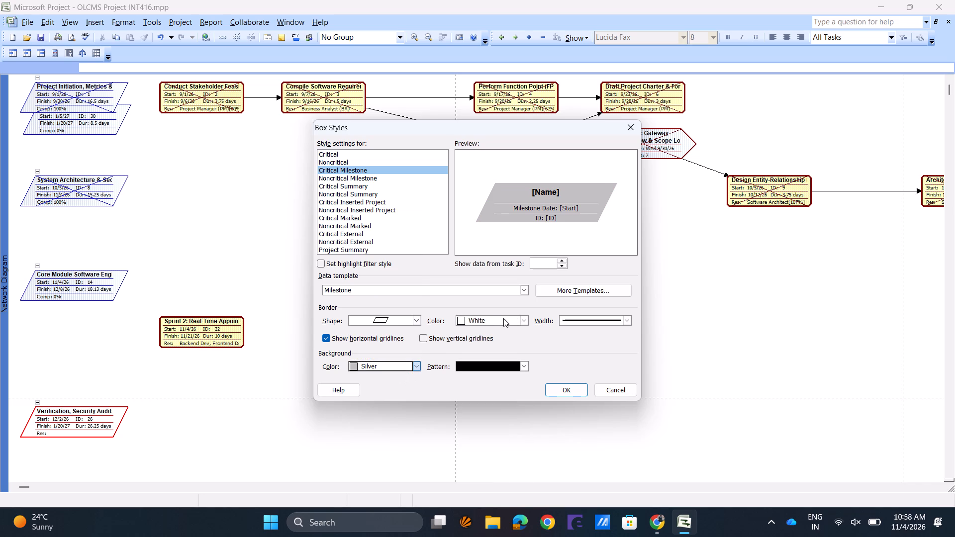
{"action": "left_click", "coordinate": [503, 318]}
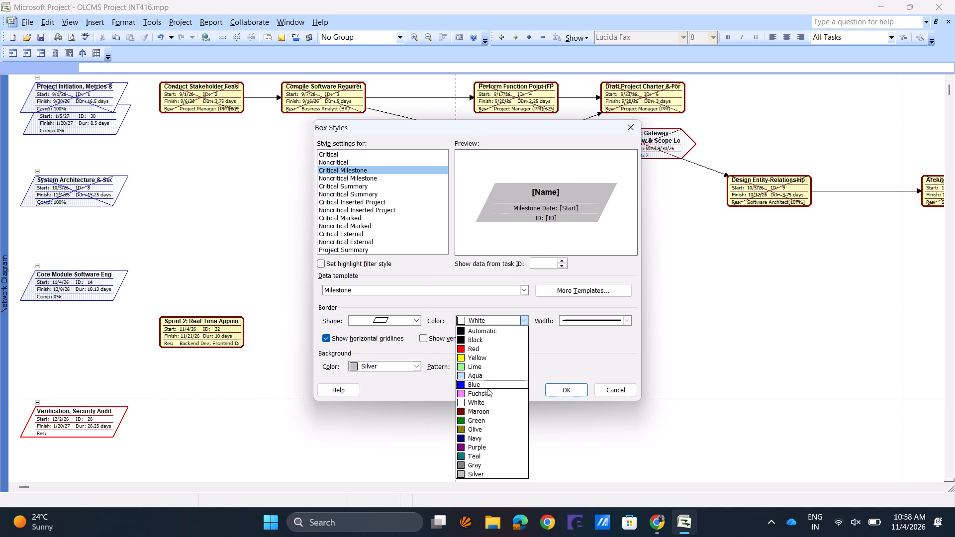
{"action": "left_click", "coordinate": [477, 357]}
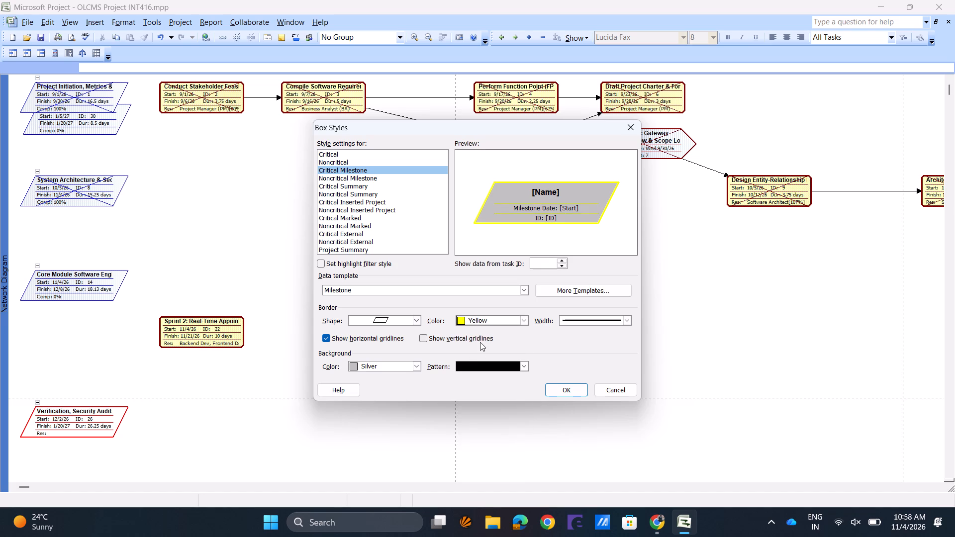
Set the border color of the Critical Milestone box style to Blue.
{"action": "left_click", "coordinate": [415, 363]}
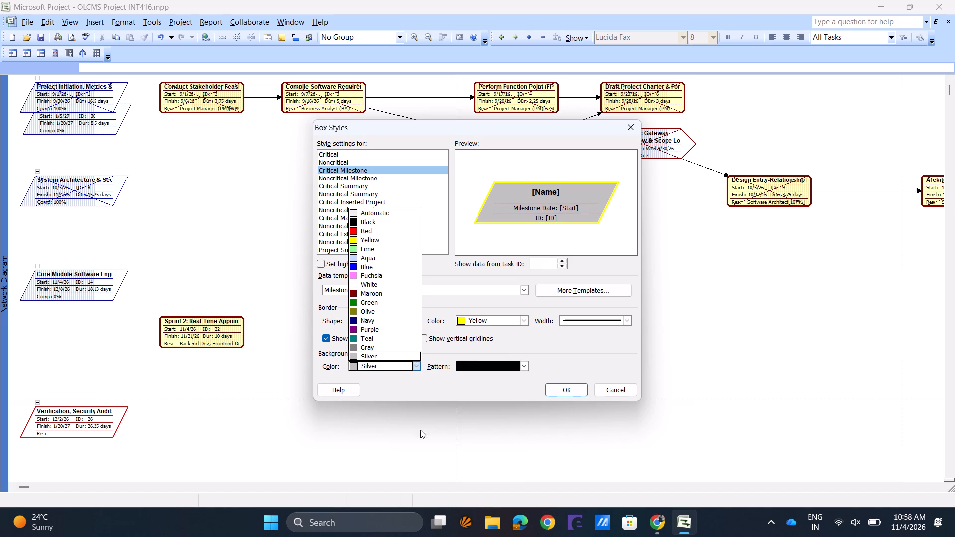
{"action": "left_click", "coordinate": [505, 321]}
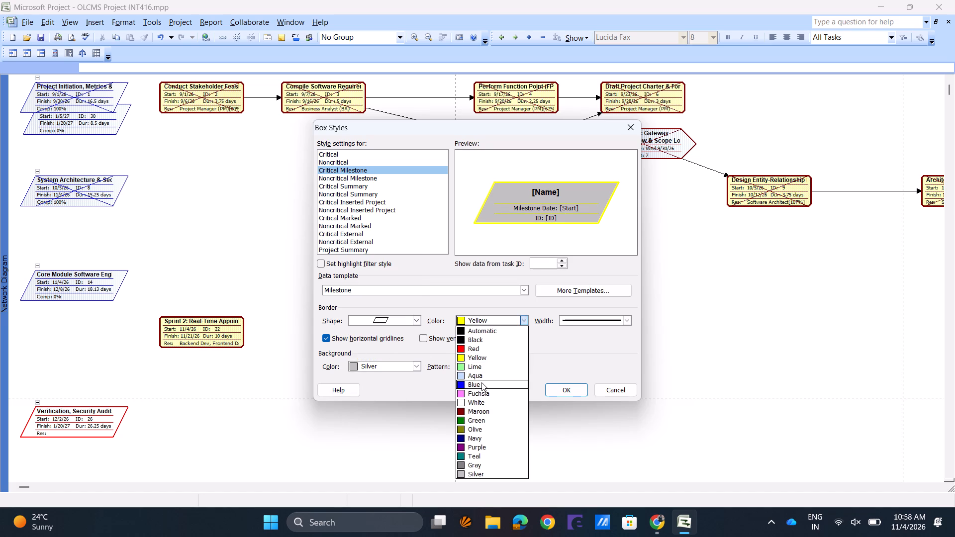
{"action": "left_click", "coordinate": [481, 382]}
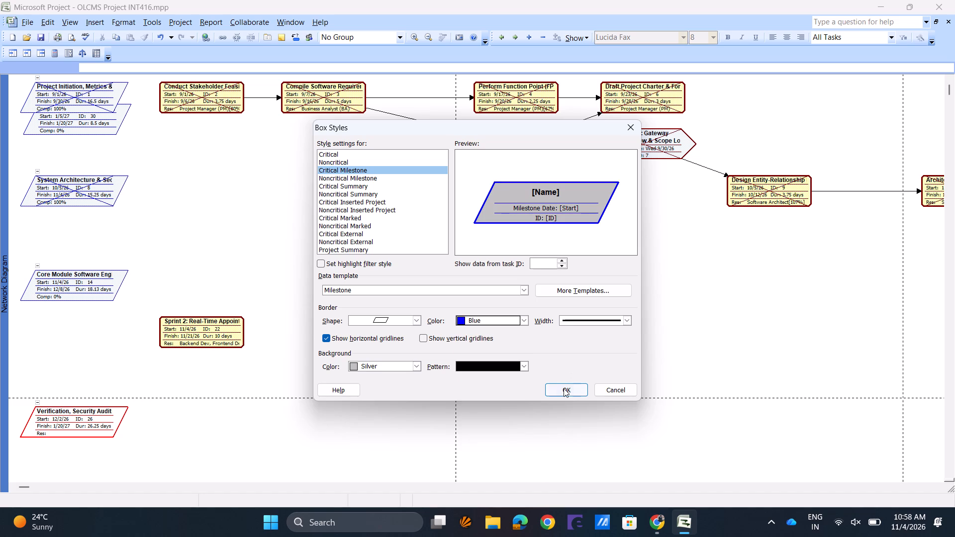
Try several dotted and hatched background patterns on the Critical Milestone box style, return it to solid fill, and apply the box styles.
{"action": "left_click", "coordinate": [513, 365]}
{"action": "left_click", "coordinate": [513, 399]}
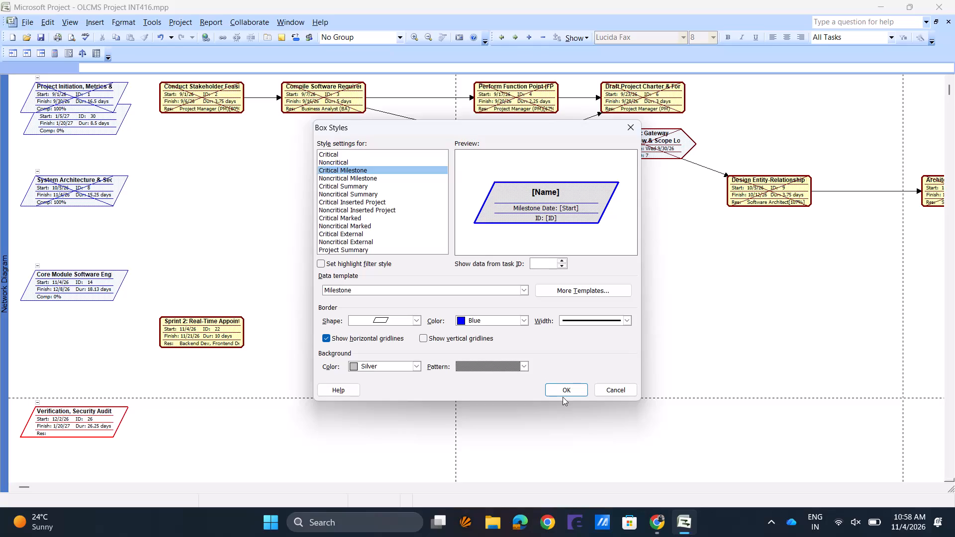
{"action": "left_click", "coordinate": [491, 363]}
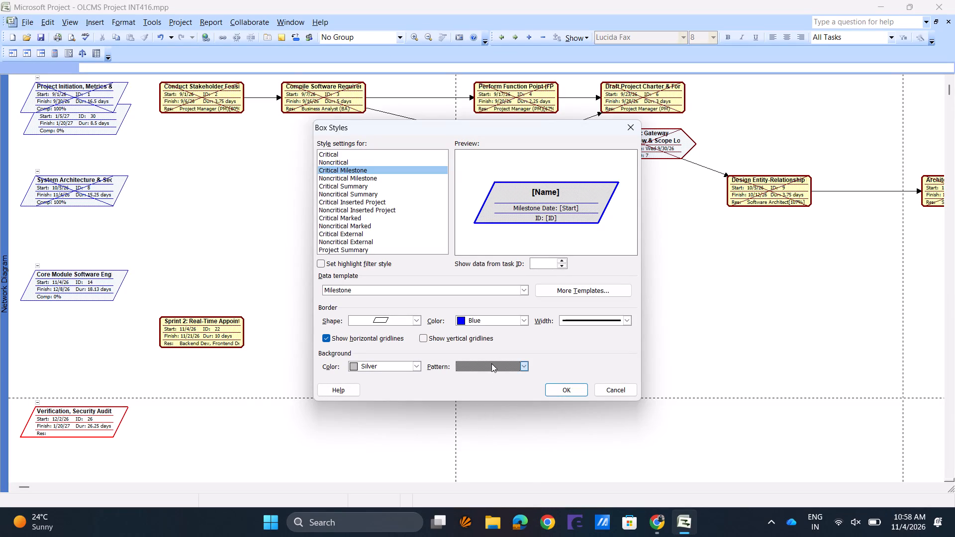
{"action": "left_click", "coordinate": [496, 390]}
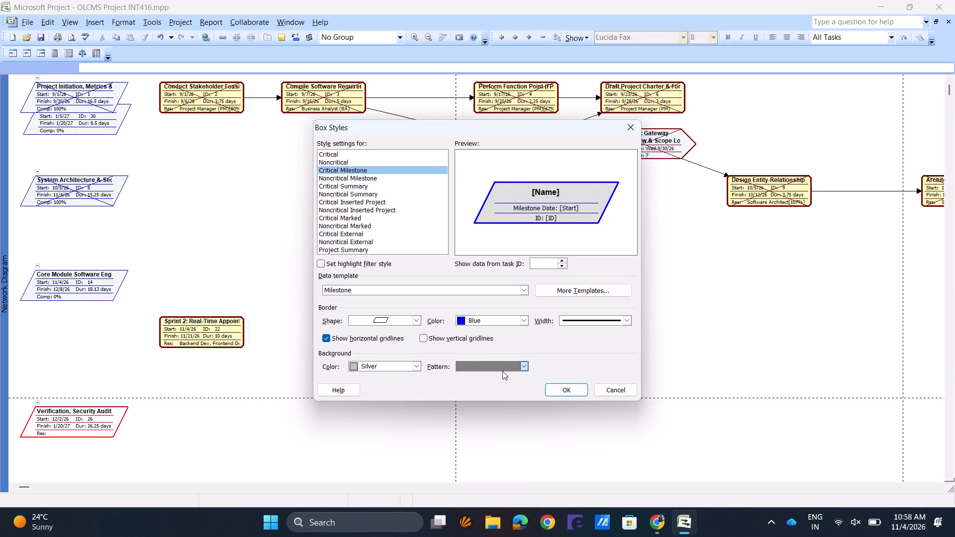
{"action": "left_click", "coordinate": [501, 360]}
{"action": "left_click", "coordinate": [501, 369]}
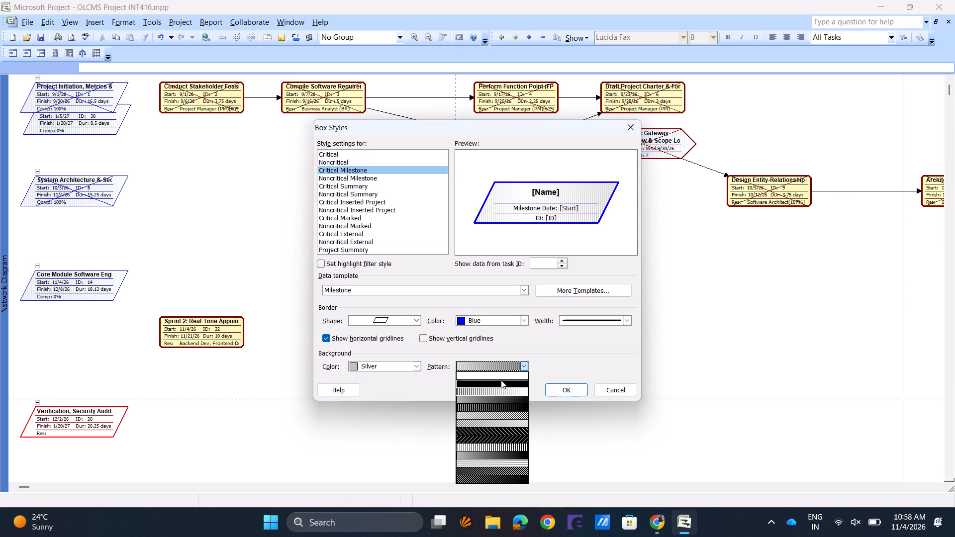
{"action": "left_click", "coordinate": [498, 405]}
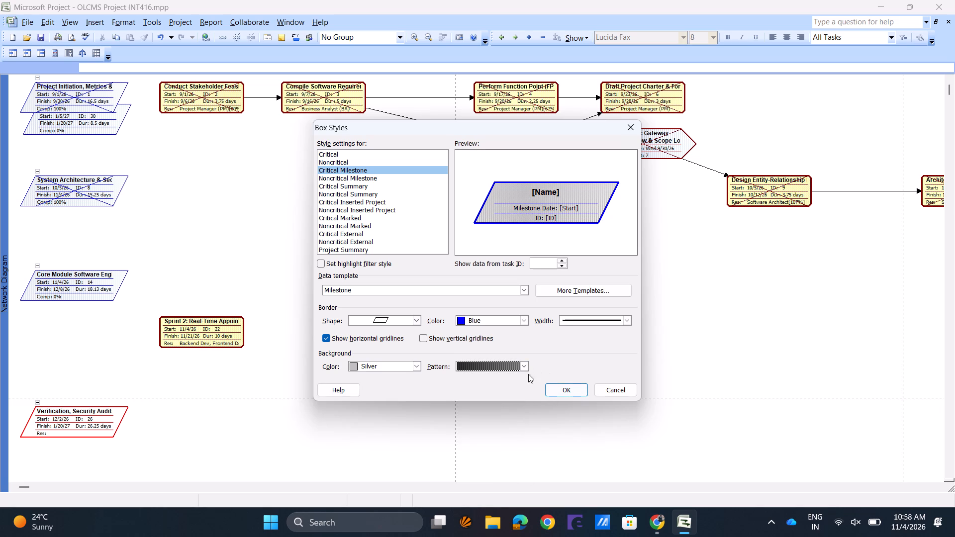
{"action": "left_click", "coordinate": [511, 366]}
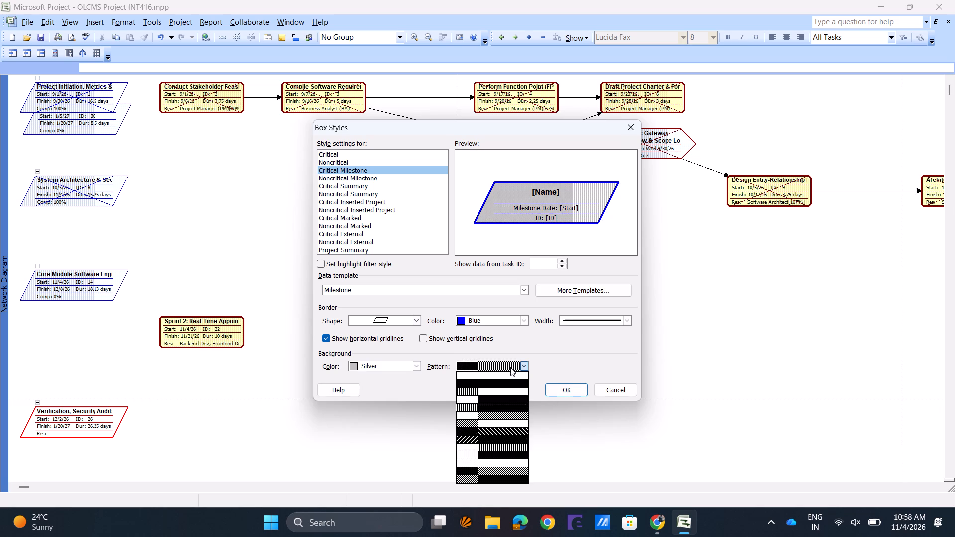
{"action": "left_click", "coordinate": [508, 381]}
{"action": "left_click", "coordinate": [554, 389]}
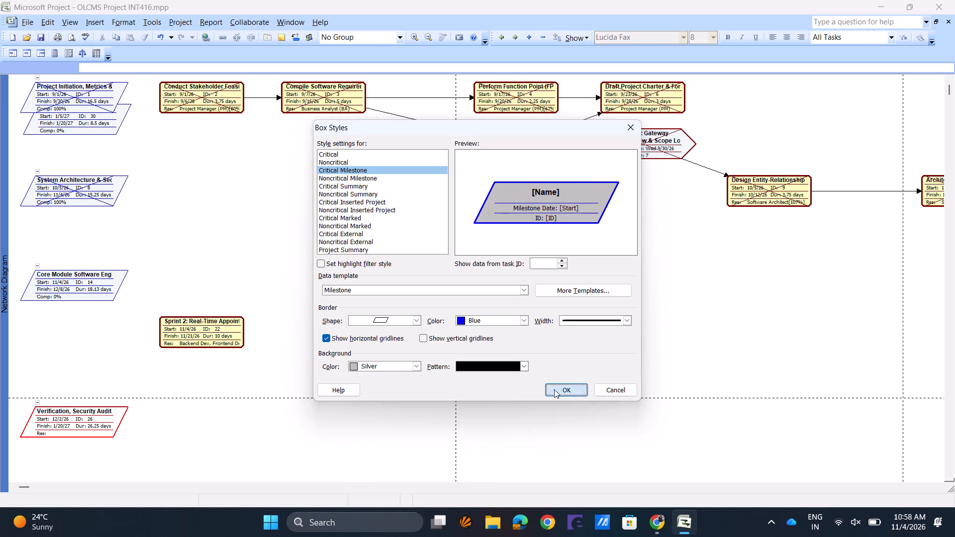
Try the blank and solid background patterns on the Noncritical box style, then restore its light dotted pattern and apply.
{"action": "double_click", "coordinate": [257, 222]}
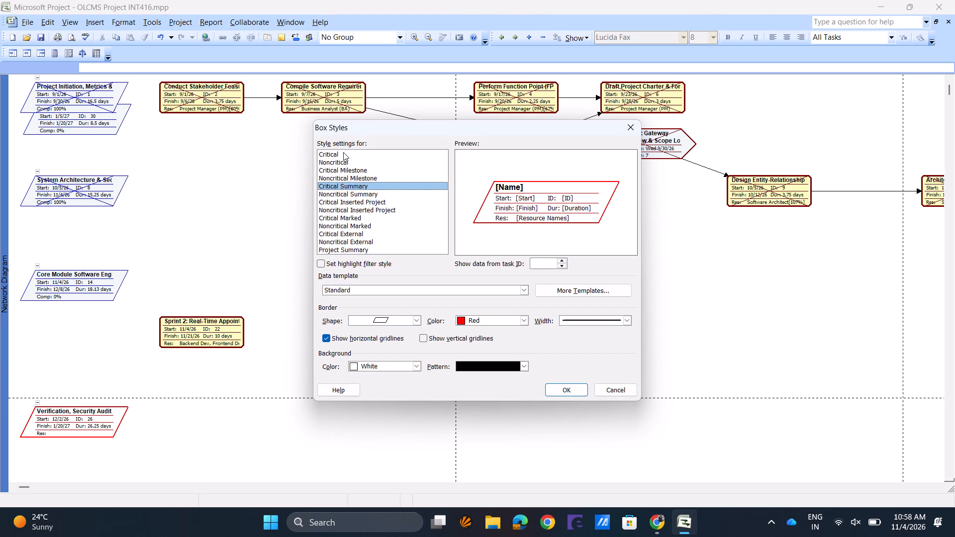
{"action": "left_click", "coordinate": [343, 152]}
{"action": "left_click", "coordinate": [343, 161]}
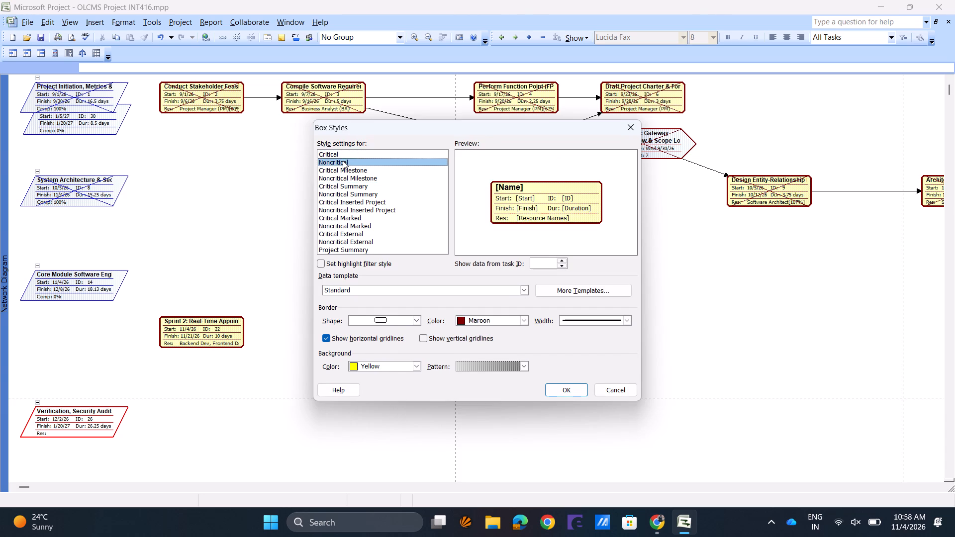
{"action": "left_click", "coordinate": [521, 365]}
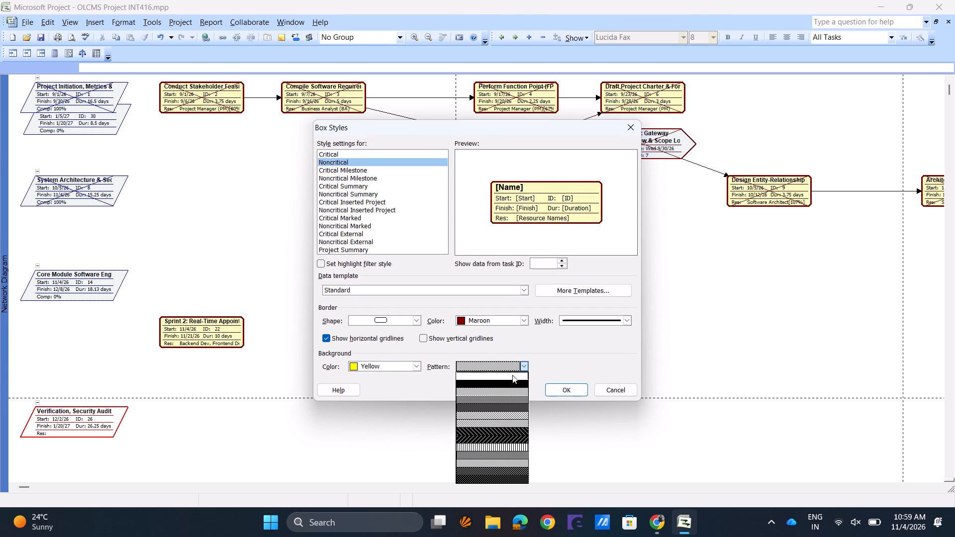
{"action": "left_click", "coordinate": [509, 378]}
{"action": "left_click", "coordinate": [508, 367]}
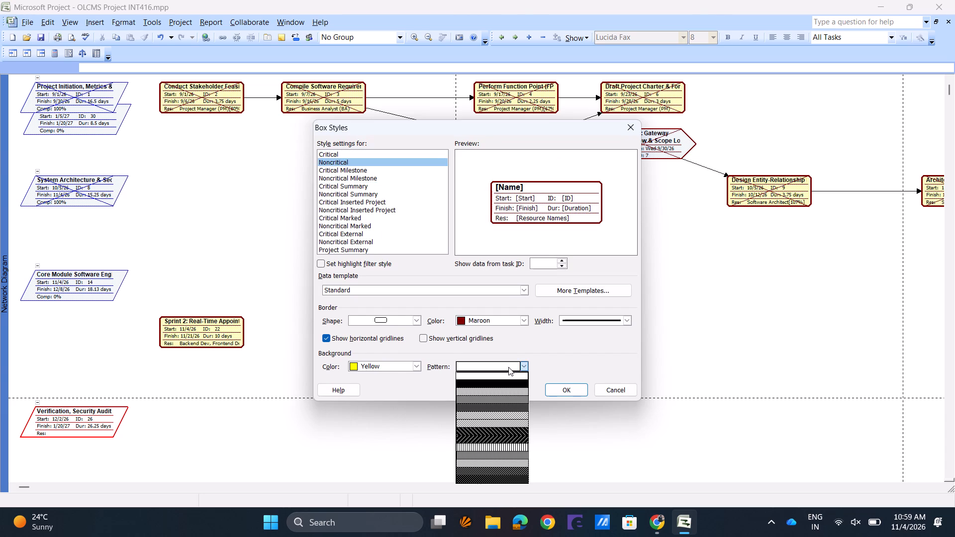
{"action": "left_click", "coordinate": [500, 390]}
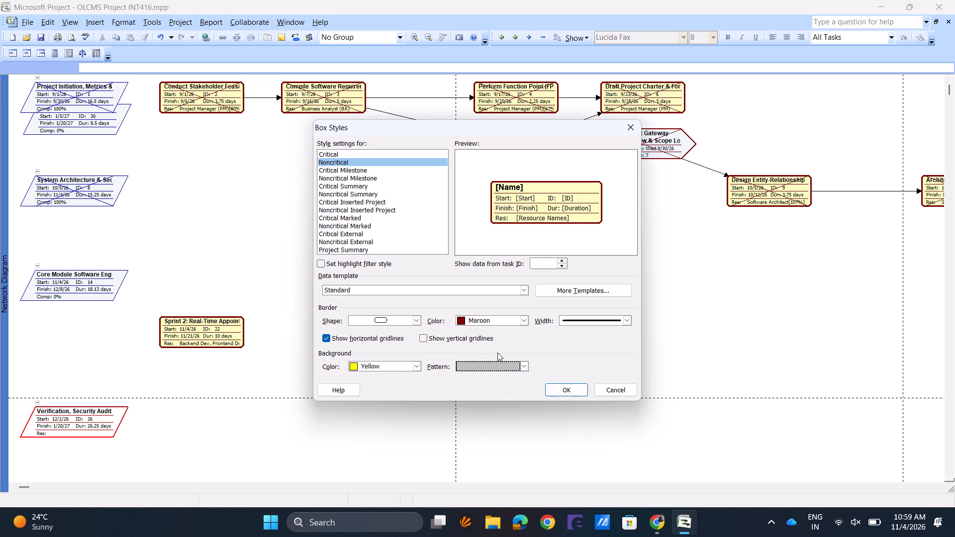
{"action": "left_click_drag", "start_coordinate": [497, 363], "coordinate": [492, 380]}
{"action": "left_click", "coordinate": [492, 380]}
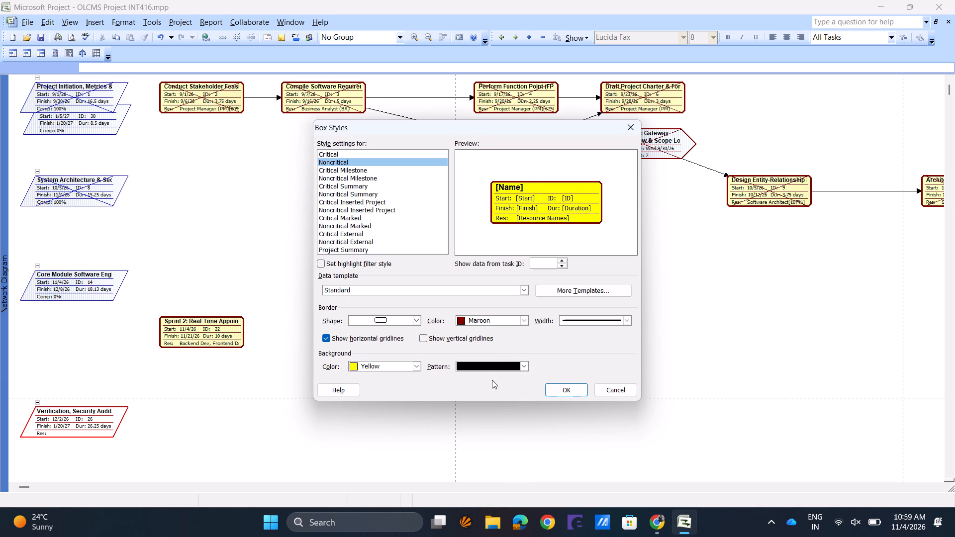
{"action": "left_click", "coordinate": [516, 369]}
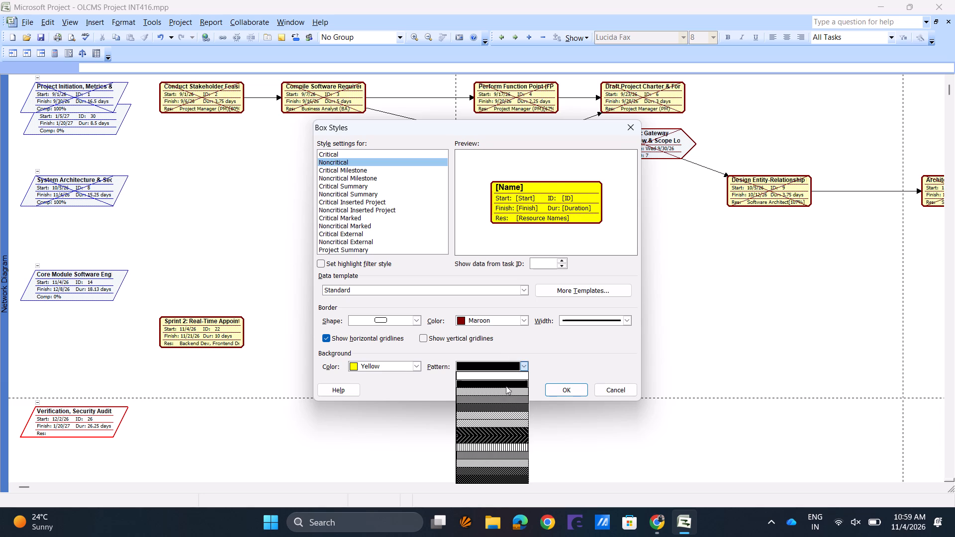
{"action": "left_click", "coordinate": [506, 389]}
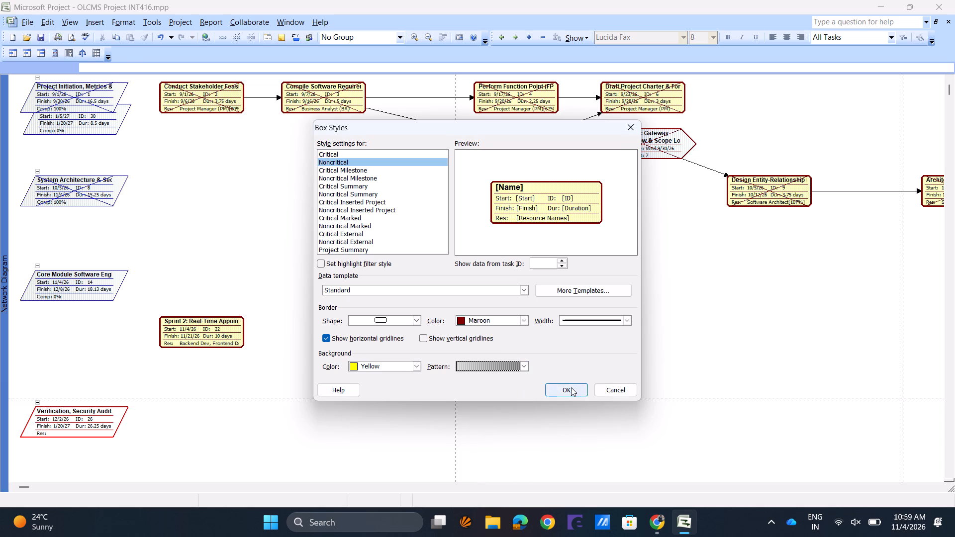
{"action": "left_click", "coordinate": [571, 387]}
Give the Critical box style the light dotted background pattern and apply it to the network diagram.
{"action": "double_click", "coordinate": [399, 241]}
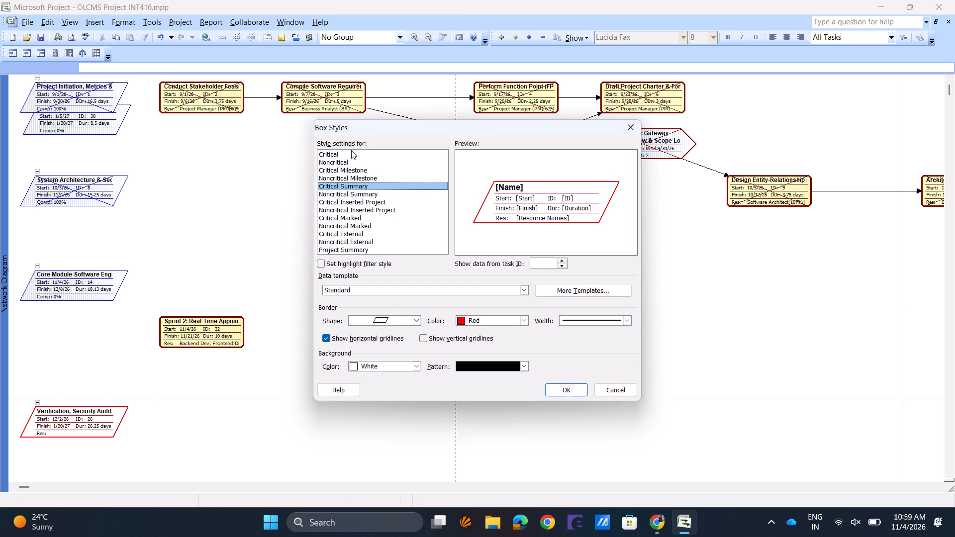
{"action": "left_click", "coordinate": [351, 149]}
{"action": "left_click", "coordinate": [351, 151]}
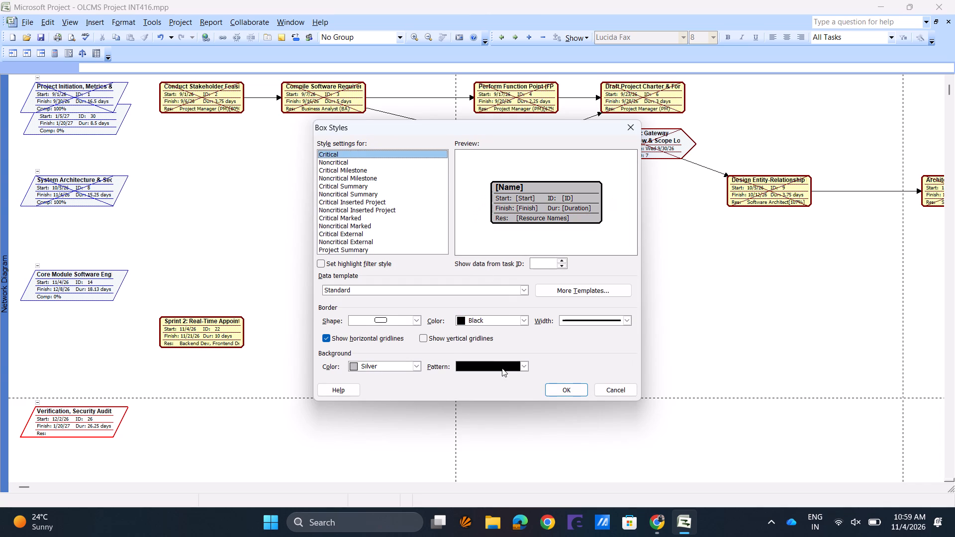
{"action": "left_click", "coordinate": [502, 368]}
{"action": "left_click", "coordinate": [502, 392]}
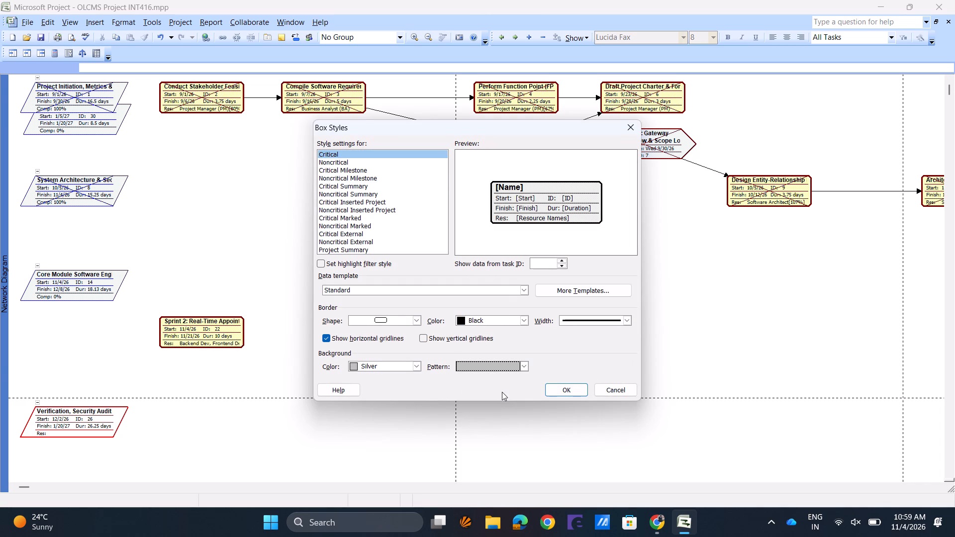
{"action": "left_click", "coordinate": [559, 390]}
Reopen the box styles and give the Critical Milestone style the light dotted background pattern.
{"action": "double_click", "coordinate": [407, 229]}
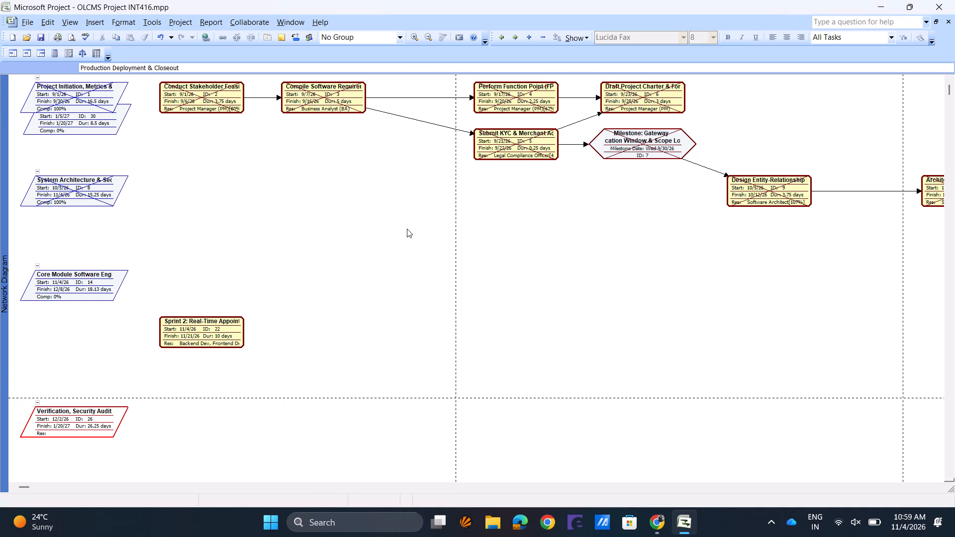
{"action": "left_click", "coordinate": [346, 155]}
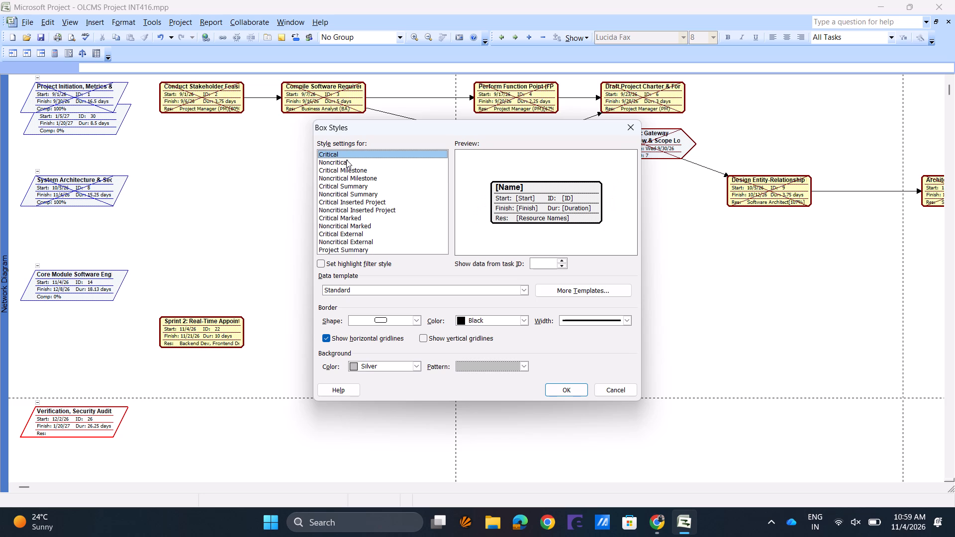
{"action": "left_click", "coordinate": [346, 160]}
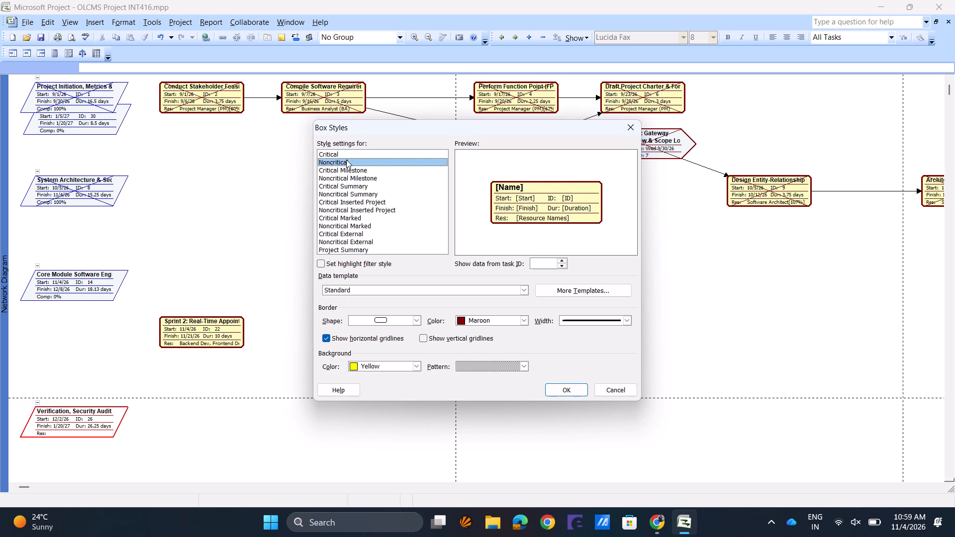
{"action": "left_click", "coordinate": [347, 168]}
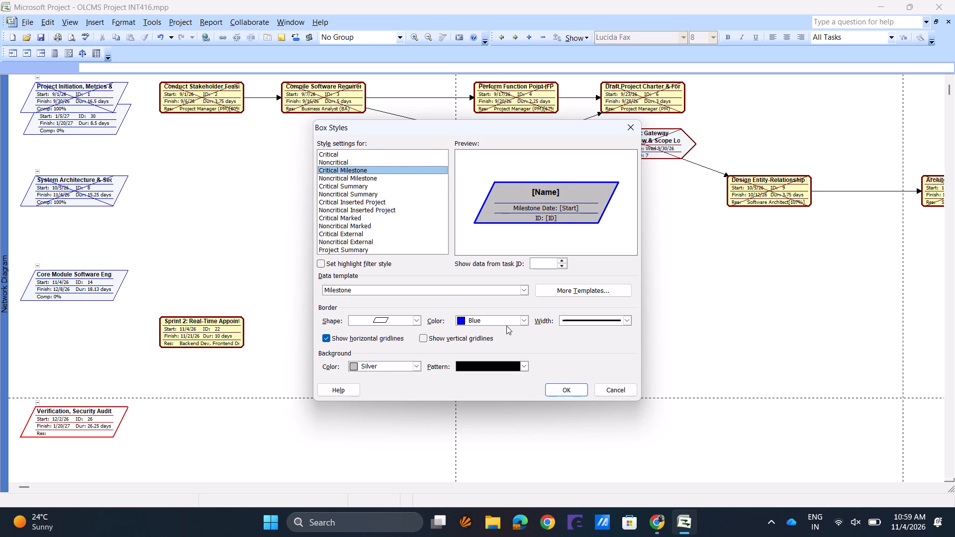
{"action": "left_click", "coordinate": [509, 363]}
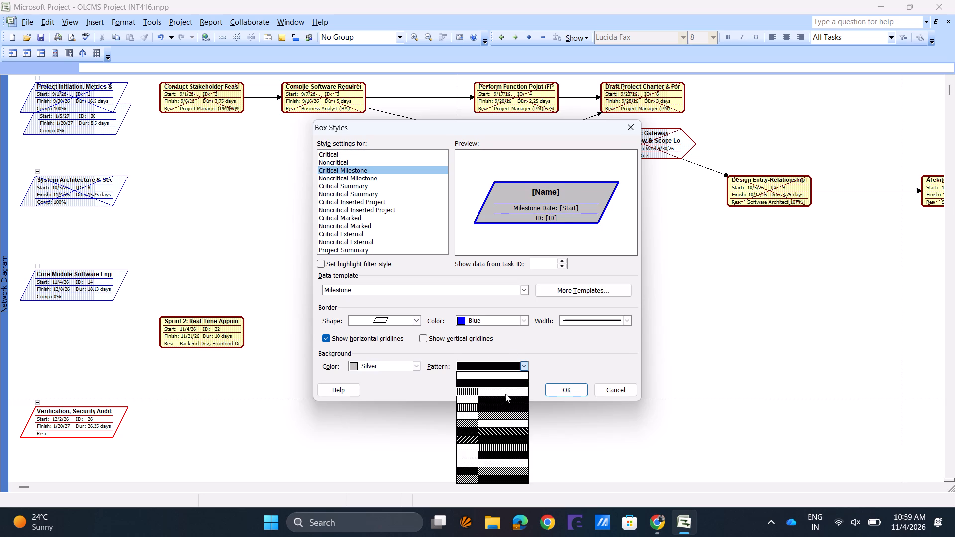
{"action": "left_click", "coordinate": [505, 394]}
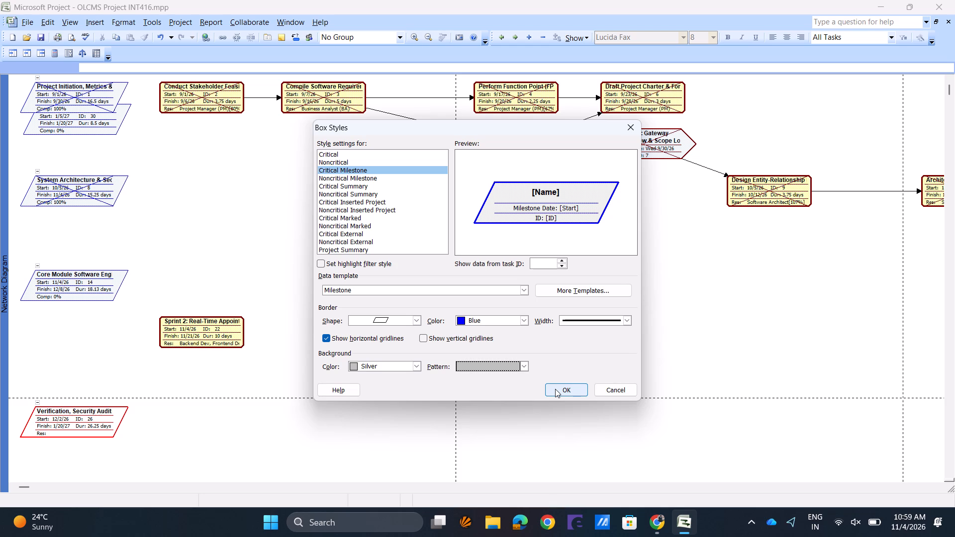
Set the Critical Milestone box style's border color to Green and its background color to Gray.
{"action": "left_click", "coordinate": [516, 319]}
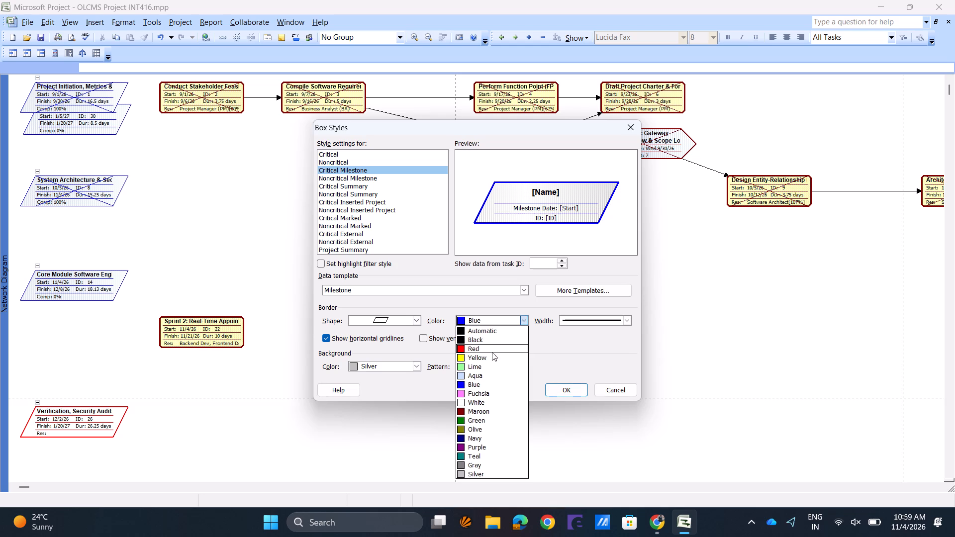
{"action": "left_click", "coordinate": [483, 416]}
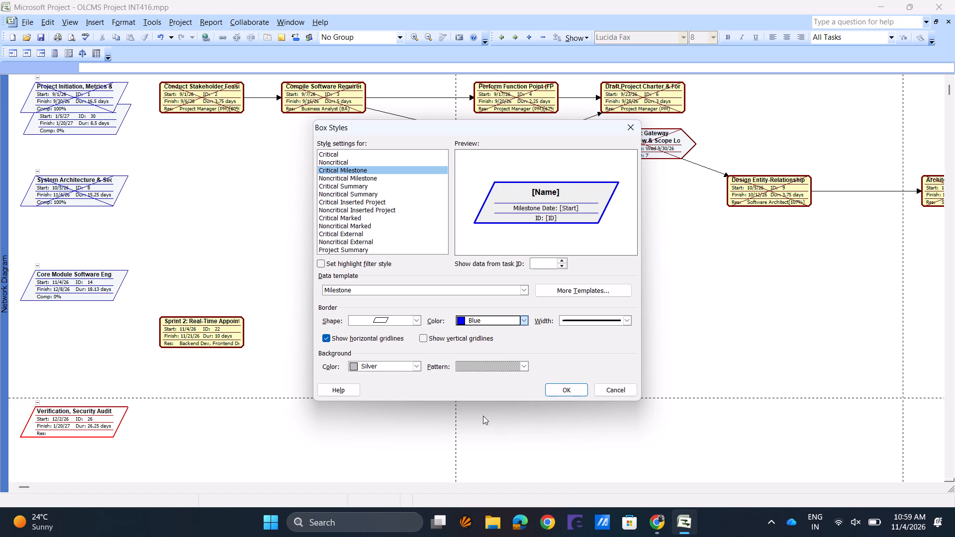
{"action": "left_click", "coordinate": [384, 365]}
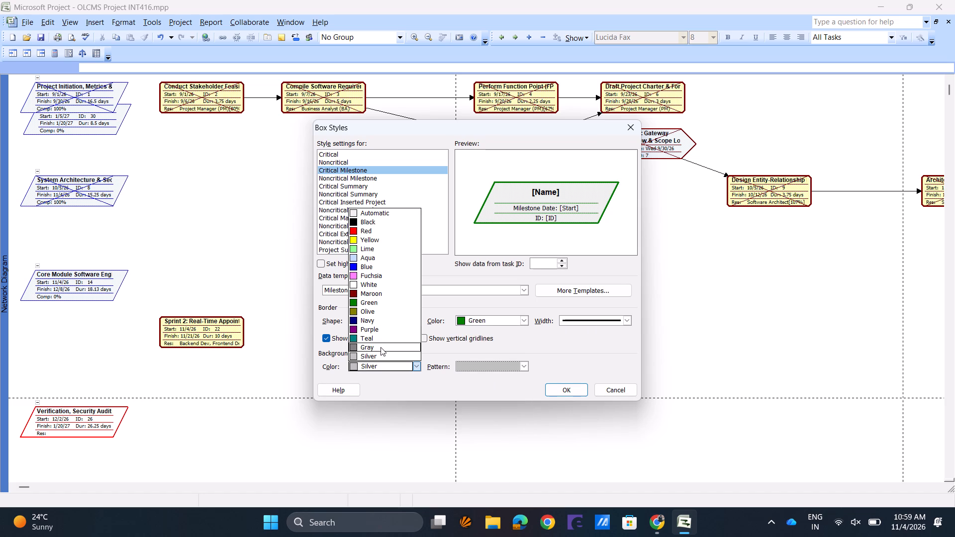
{"action": "left_click", "coordinate": [381, 347]}
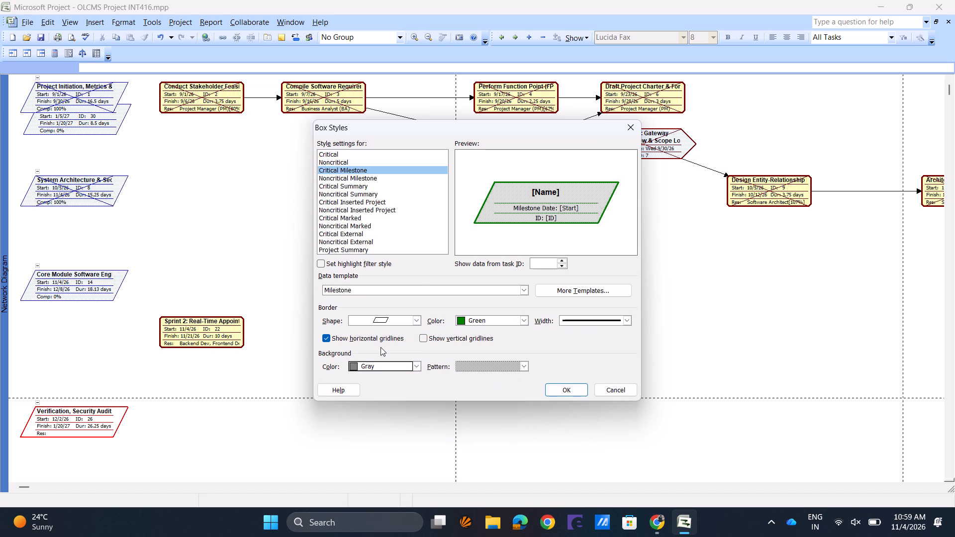
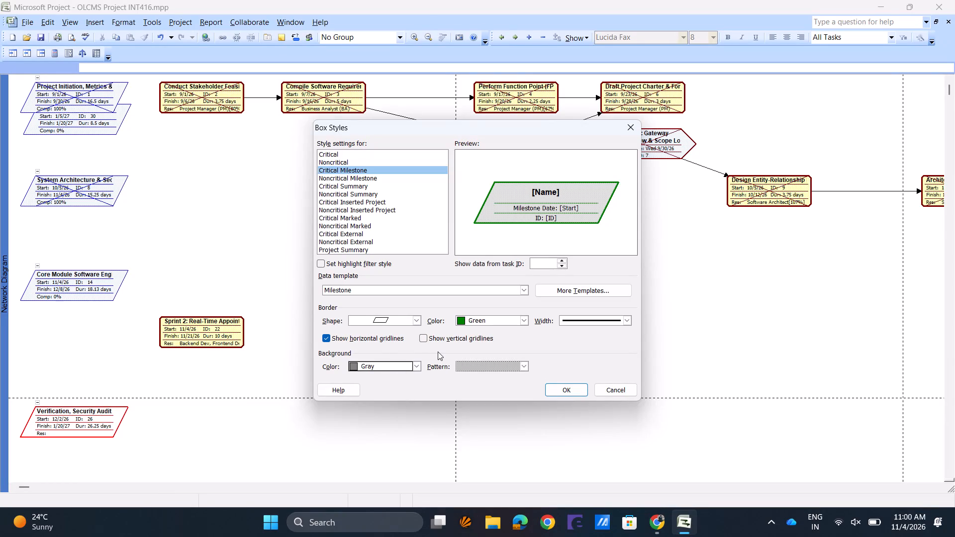
Set the Critical Milestone box style's border shape to the elongated octagon and apply it to the network diagram.
{"action": "left_click", "coordinate": [394, 320]}
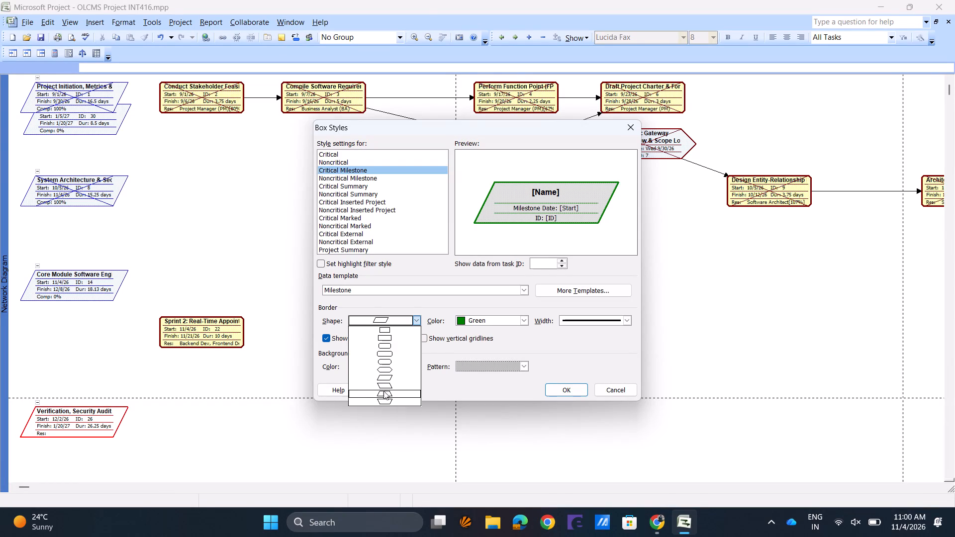
{"action": "left_click", "coordinate": [386, 364]}
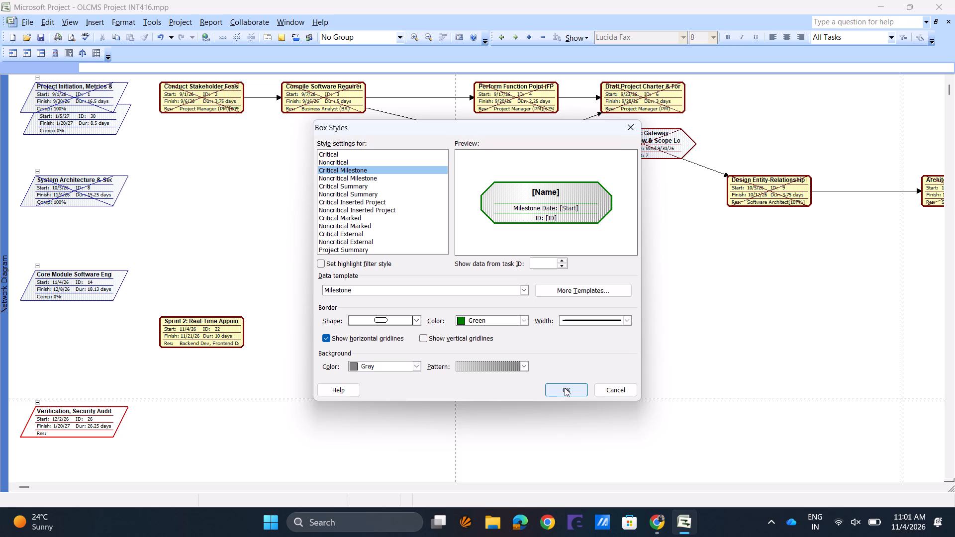
{"action": "left_click", "coordinate": [565, 388]}
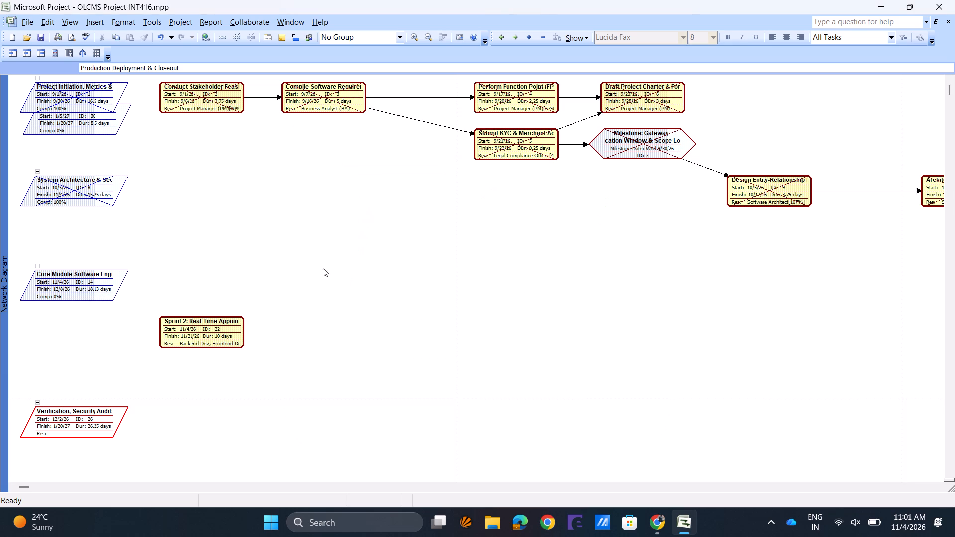
Reopen the box styles and give the Noncritical Milestone style the elongated octagon border shape and a thicker border width.
{"action": "double_click", "coordinate": [256, 216]}
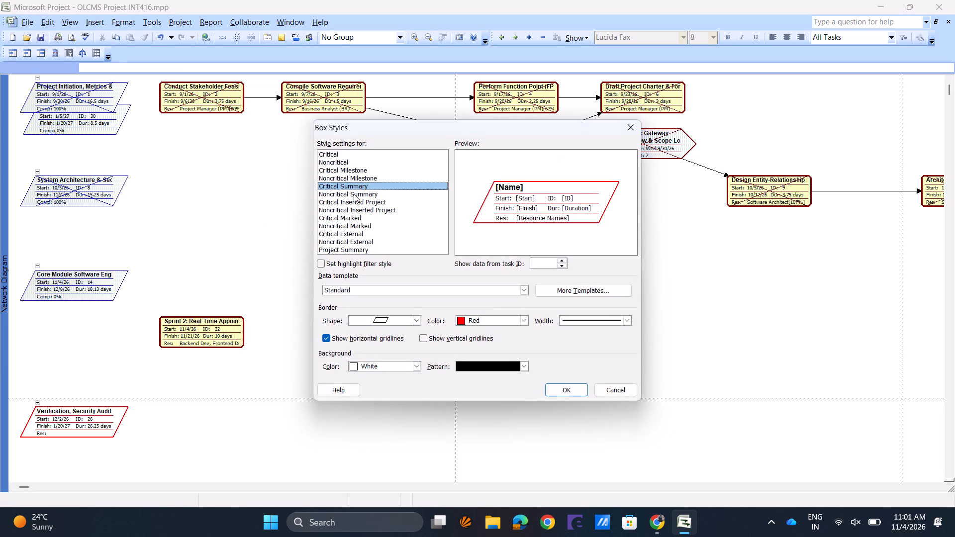
{"action": "left_click", "coordinate": [334, 155]}
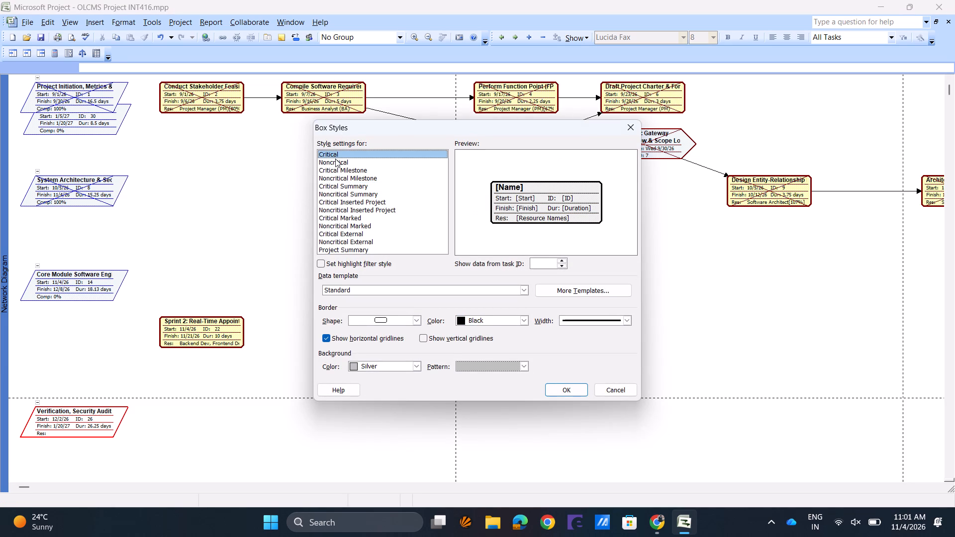
{"action": "left_click", "coordinate": [335, 159]}
{"action": "left_click", "coordinate": [341, 169]}
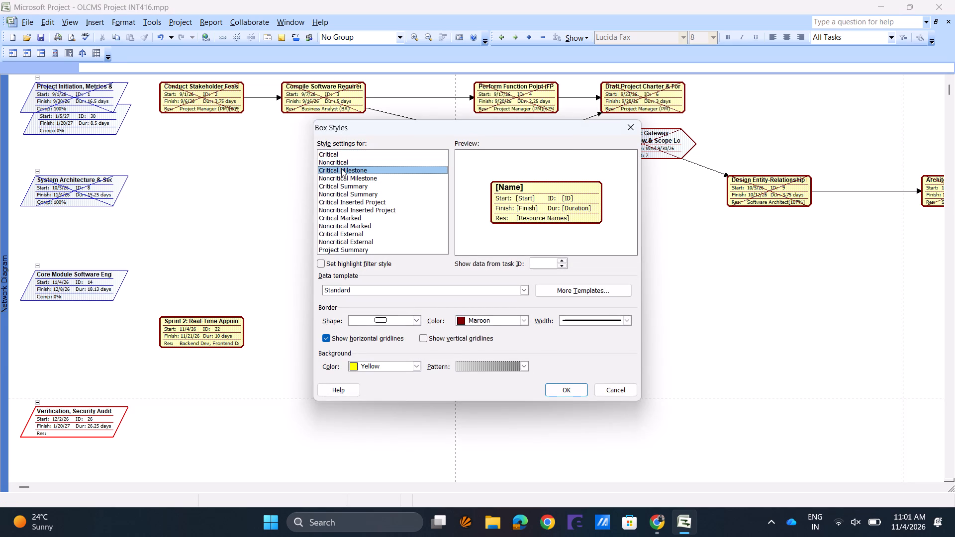
{"action": "left_click", "coordinate": [353, 180]}
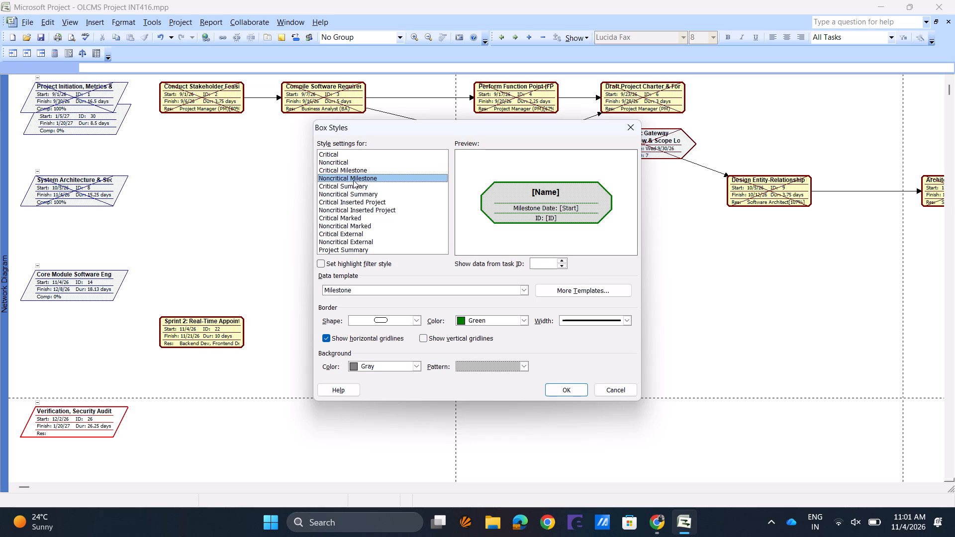
{"action": "left_click", "coordinate": [408, 316]}
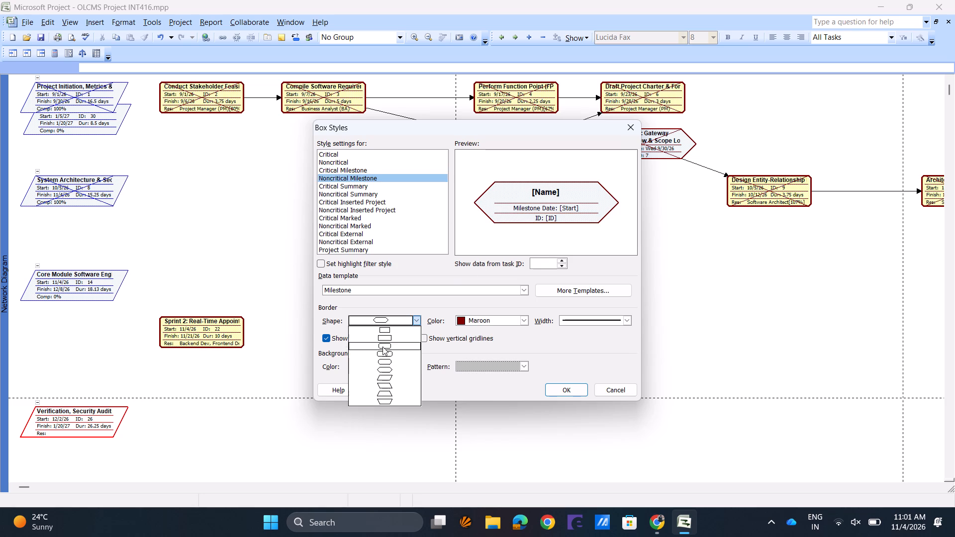
{"action": "left_click", "coordinate": [375, 360]}
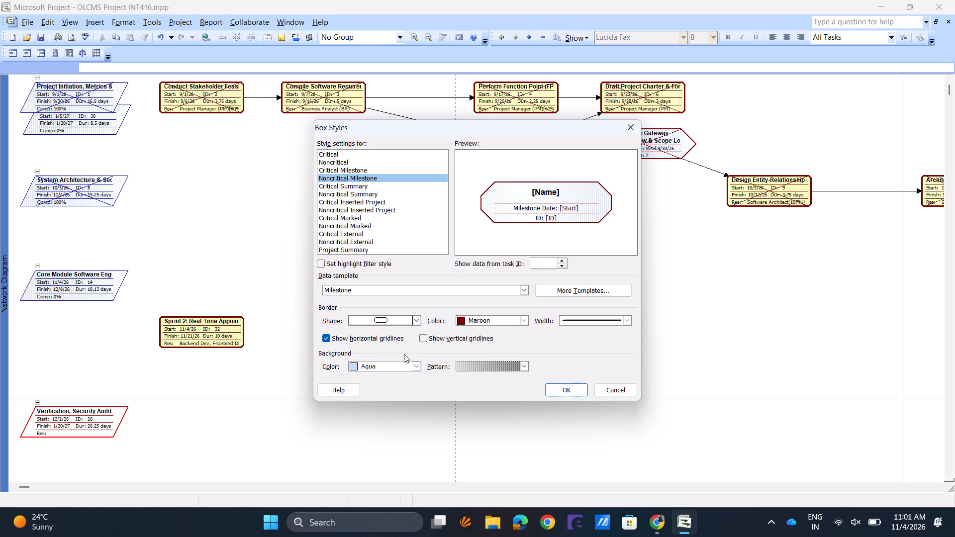
{"action": "left_click", "coordinate": [564, 322]}
{"action": "left_click", "coordinate": [564, 347]}
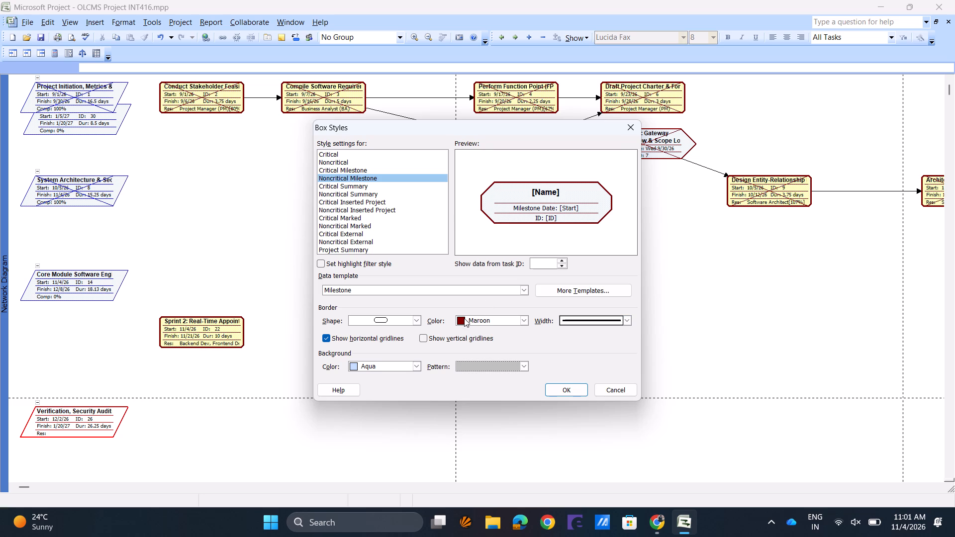
Choose the light dotted background pattern for the Noncritical Milestone box style.
{"action": "left_click", "coordinate": [479, 366]}
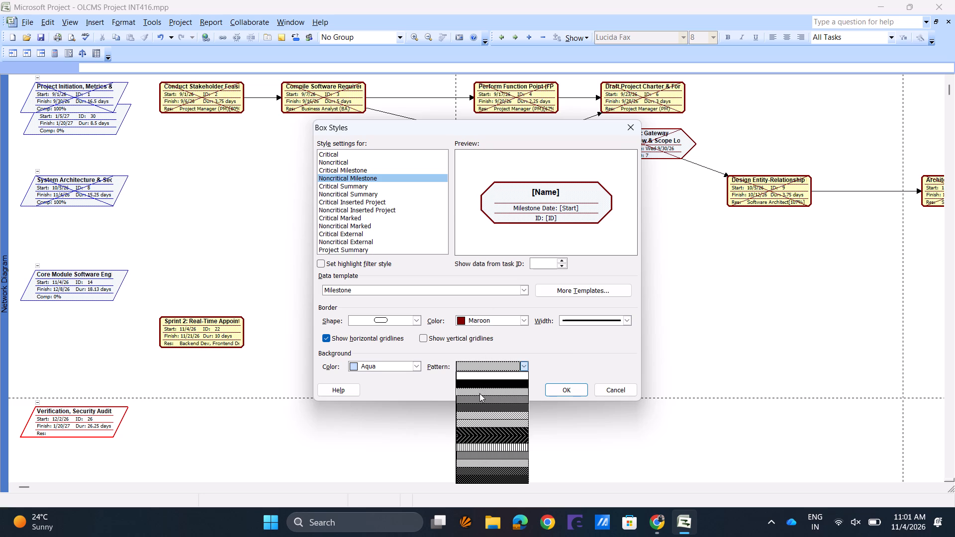
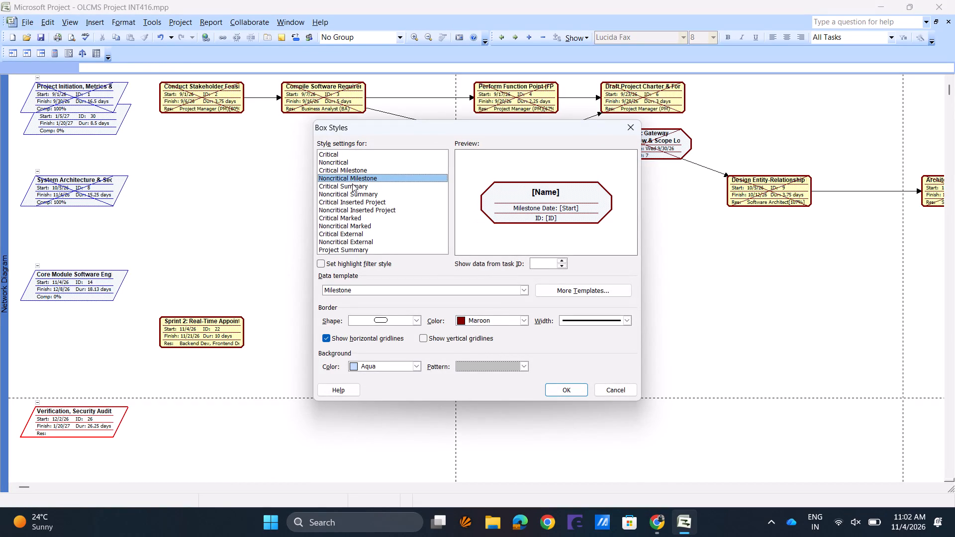
Select the Critical Summary box style, keep its Standard data template, and open the choices for its border shape.
{"action": "left_click", "coordinate": [353, 185]}
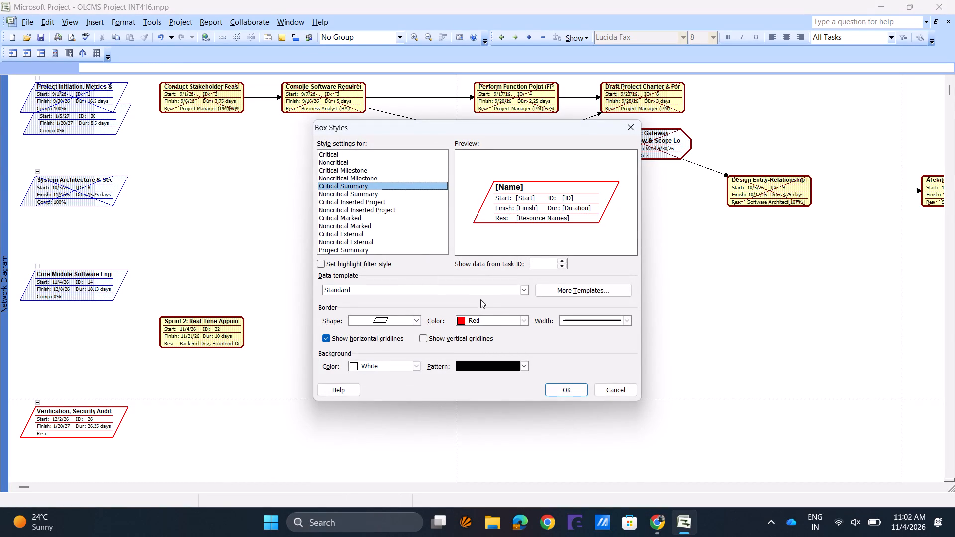
{"action": "left_click", "coordinate": [478, 292]}
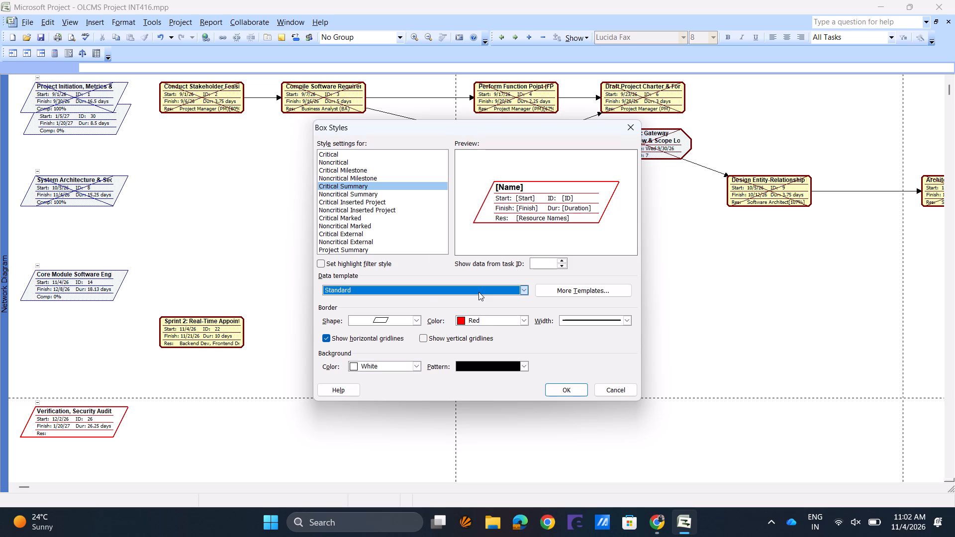
{"action": "left_click", "coordinate": [478, 292]}
{"action": "left_click", "coordinate": [408, 315]}
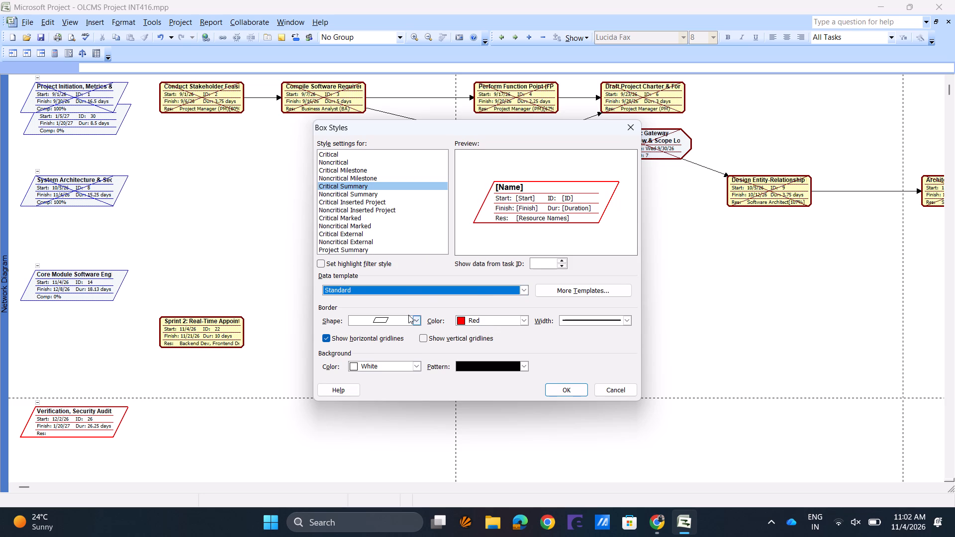
{"action": "left_click", "coordinate": [408, 316]}
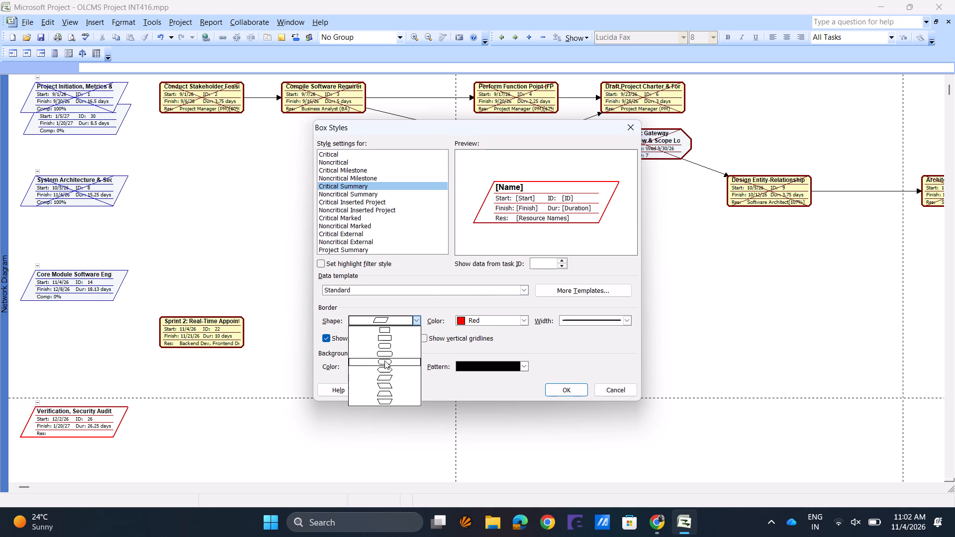
Change the Critical Summary box style's border shape to the square-cornered wide rectangle.
{"action": "left_click", "coordinate": [384, 352]}
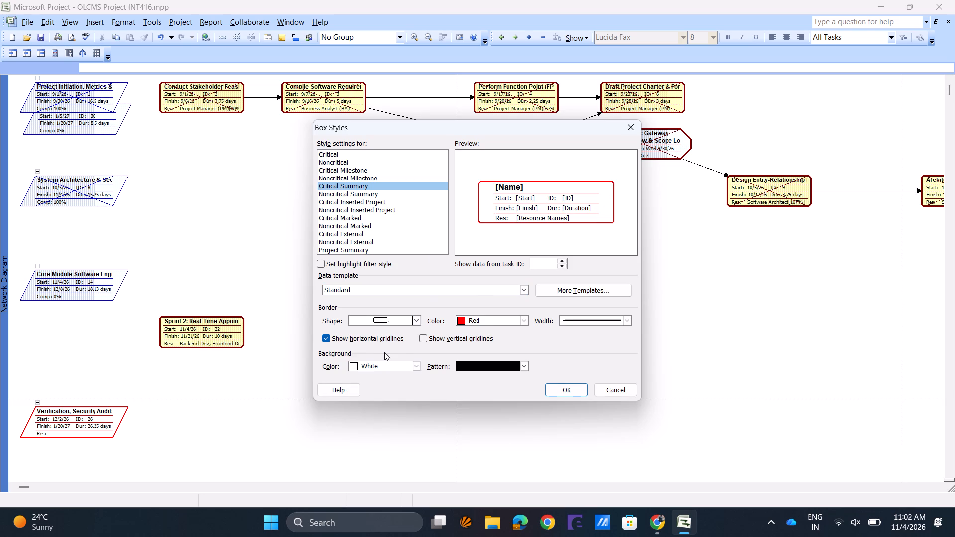
{"action": "left_click", "coordinate": [386, 322]}
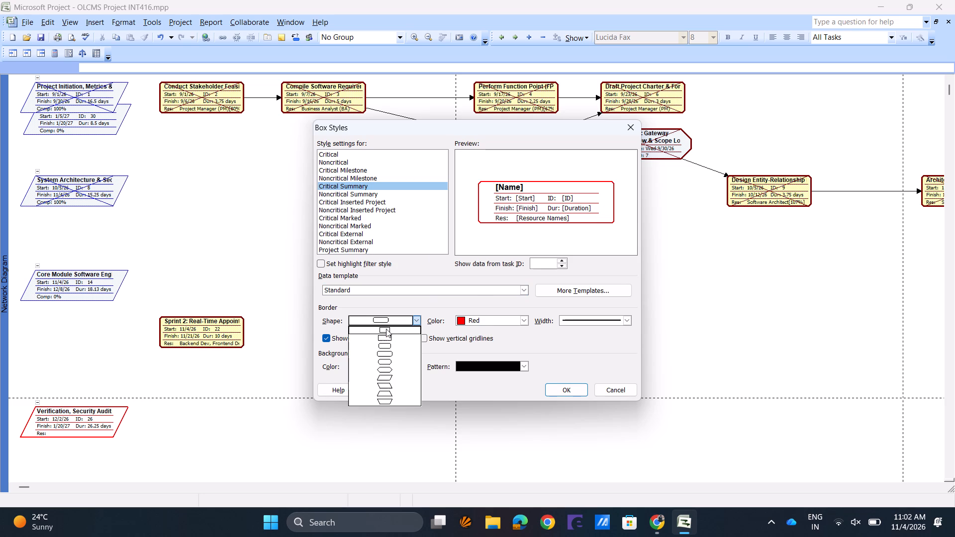
{"action": "left_click", "coordinate": [386, 336]}
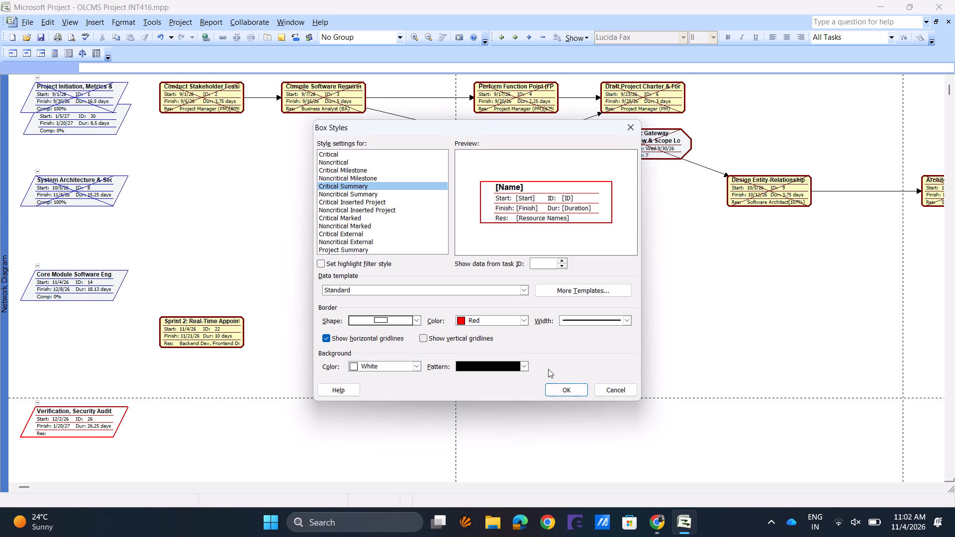
Give the Critical Summary style an Olive background with the light dotted fill pattern, third in the pattern choices.
{"action": "left_click", "coordinate": [386, 365]}
{"action": "left_click", "coordinate": [369, 257]}
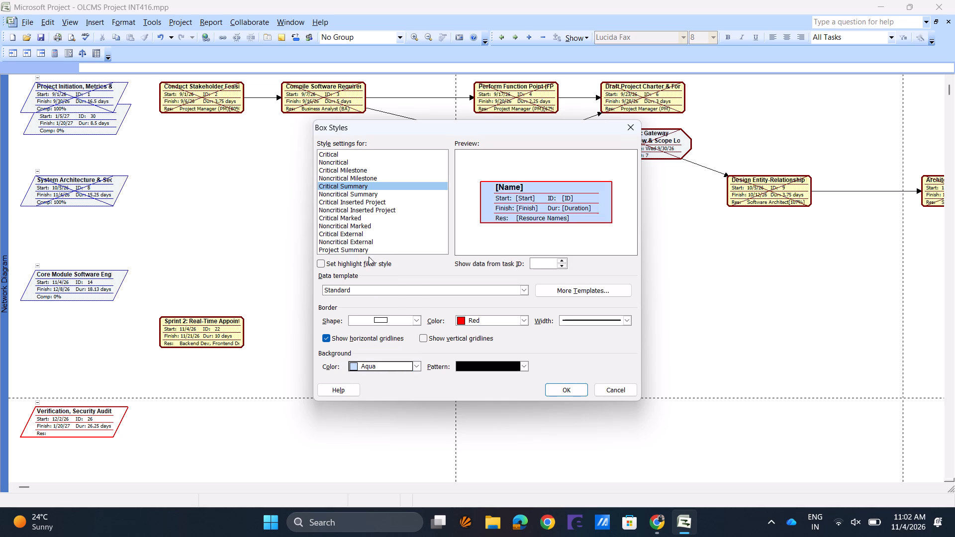
{"action": "left_click", "coordinate": [511, 368]}
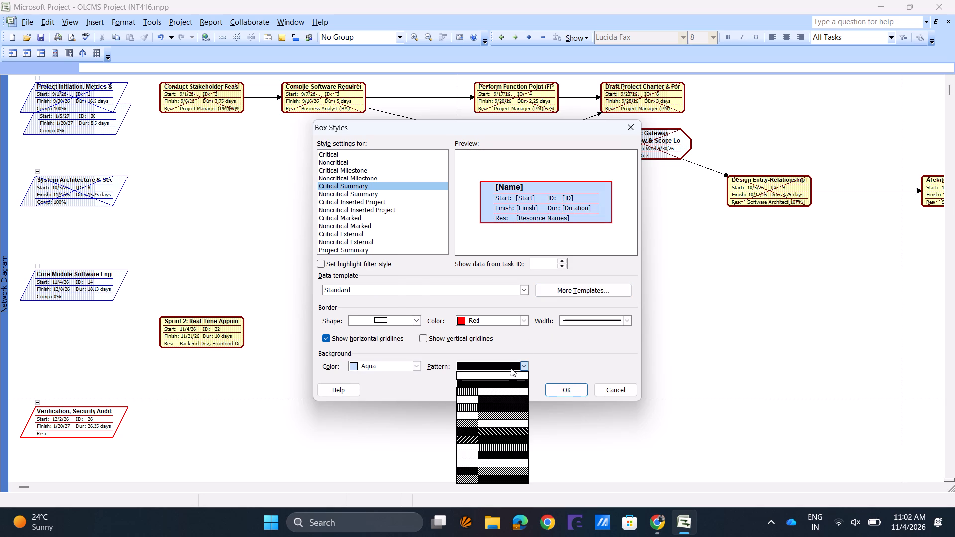
{"action": "left_click", "coordinate": [495, 388]}
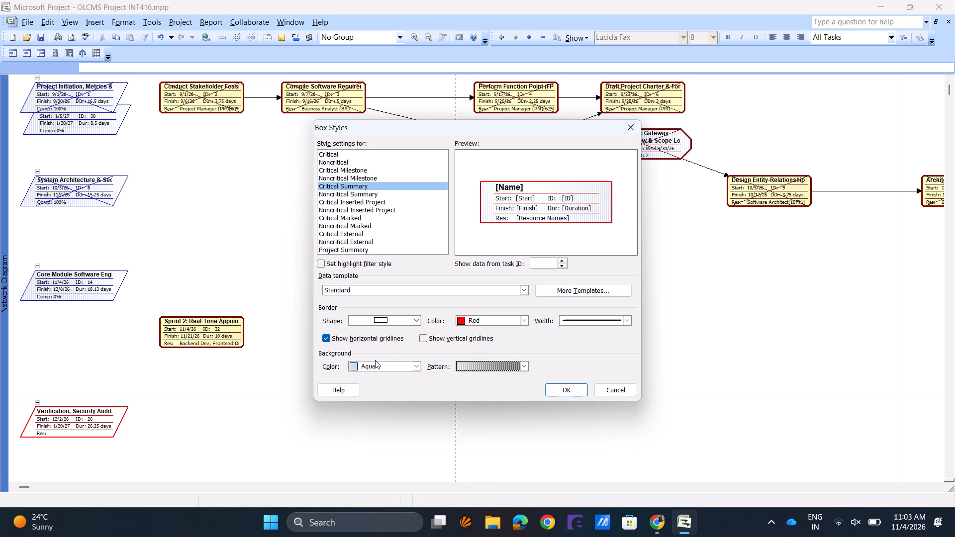
{"action": "left_click", "coordinate": [375, 360]}
{"action": "left_click", "coordinate": [375, 364]}
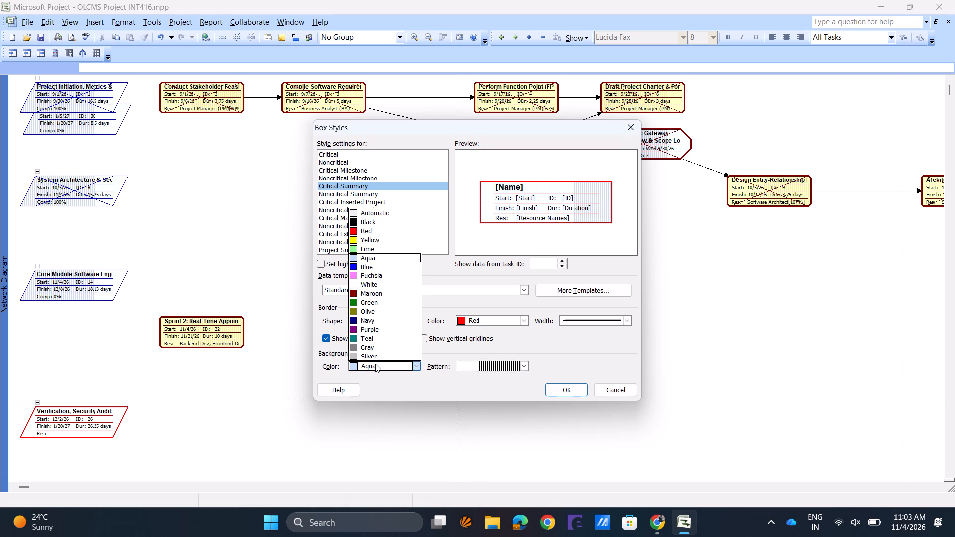
{"action": "left_click", "coordinate": [373, 313]}
Set a thicker border width for the Critical Summary box style.
{"action": "left_click_drag", "start_coordinate": [582, 321], "coordinate": [587, 346]}
{"action": "left_click", "coordinate": [587, 346]}
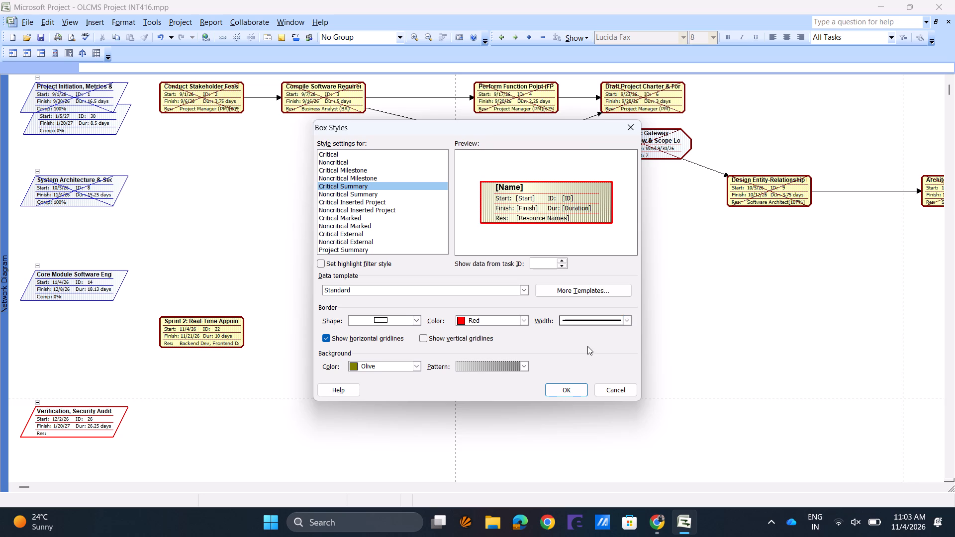
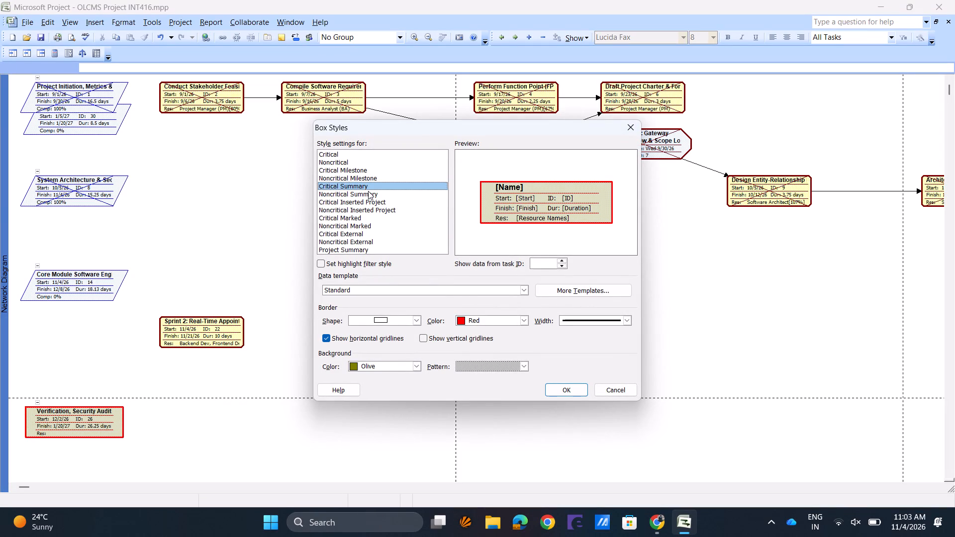
Change the Noncritical Summary box style's border shape to the square-cornered wide rectangle.
{"action": "left_click", "coordinate": [368, 191]}
{"action": "left_click", "coordinate": [407, 320]}
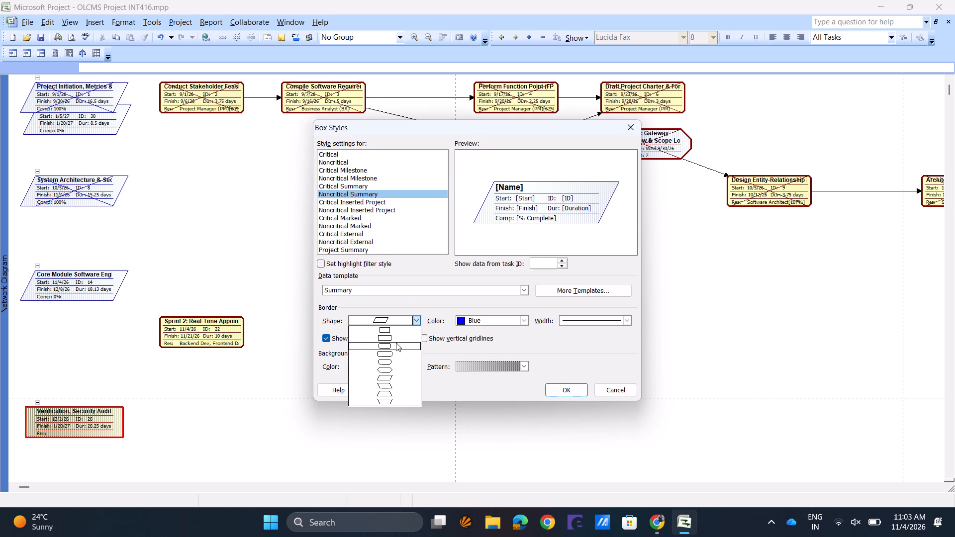
{"action": "left_click", "coordinate": [394, 340]}
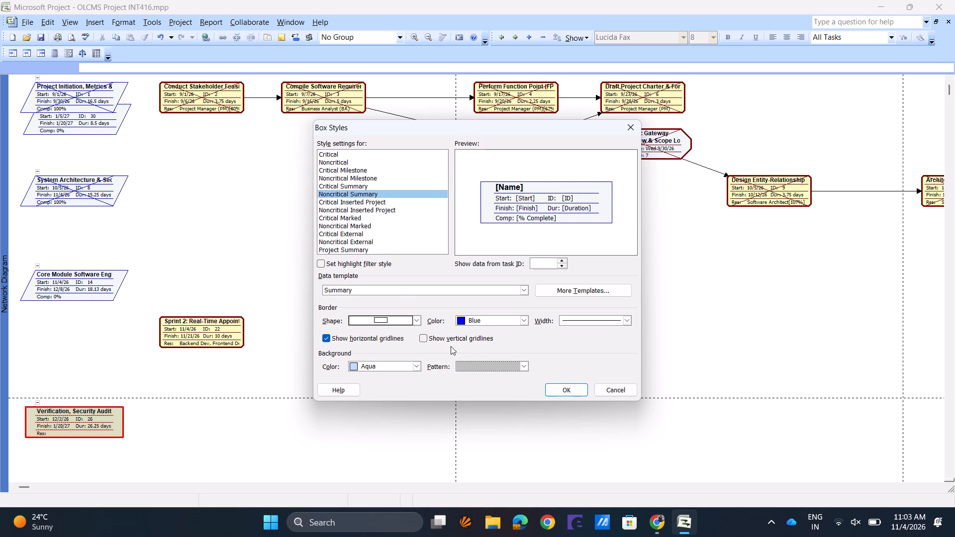
Give the Noncritical Summary box style a Navy border with the thicker third width choice.
{"action": "left_click", "coordinate": [493, 322]}
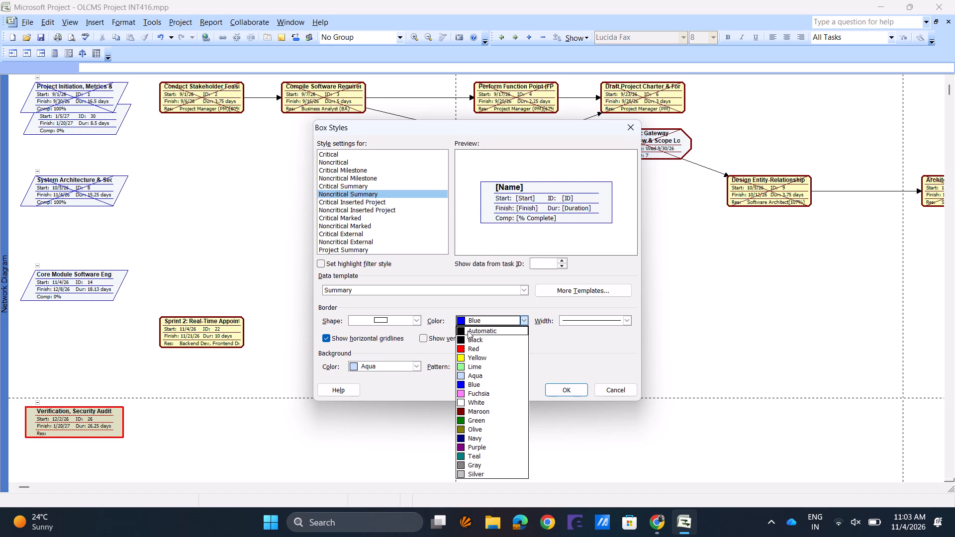
{"action": "left_click", "coordinate": [337, 187]}
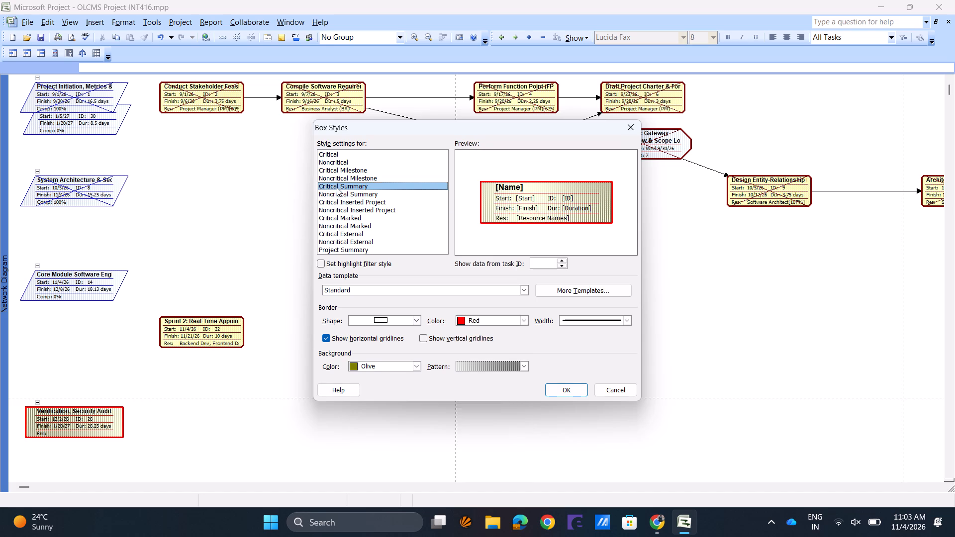
{"action": "left_click", "coordinate": [349, 195]}
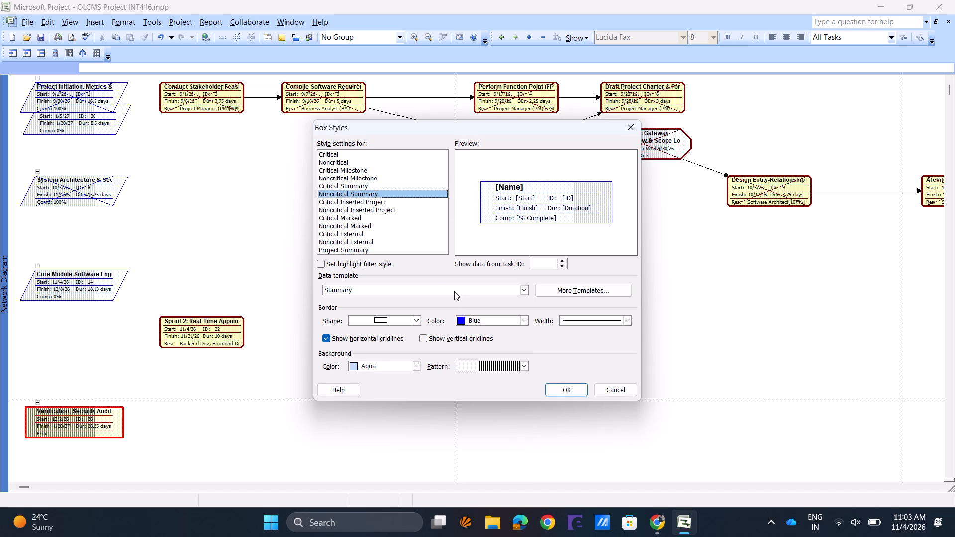
{"action": "left_click", "coordinate": [479, 321]}
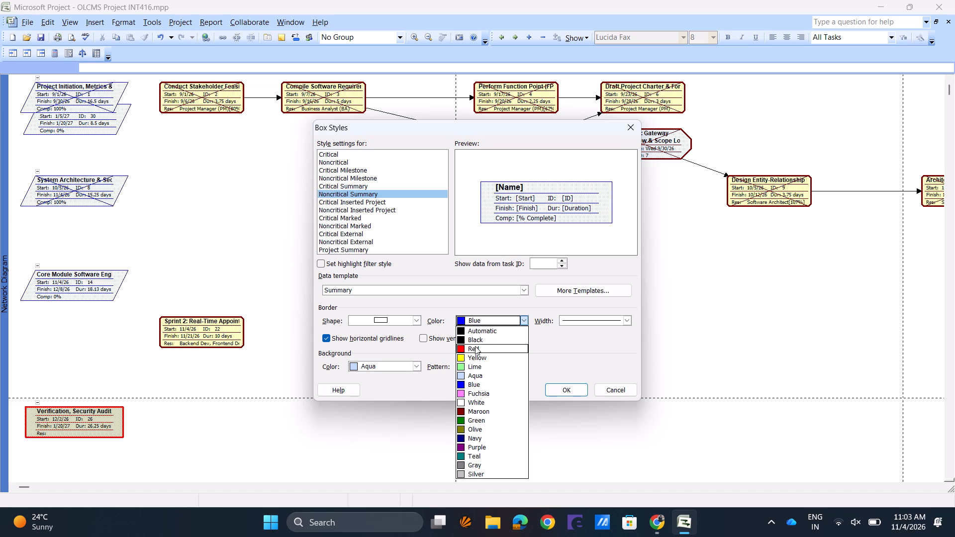
{"action": "left_click", "coordinate": [477, 377]}
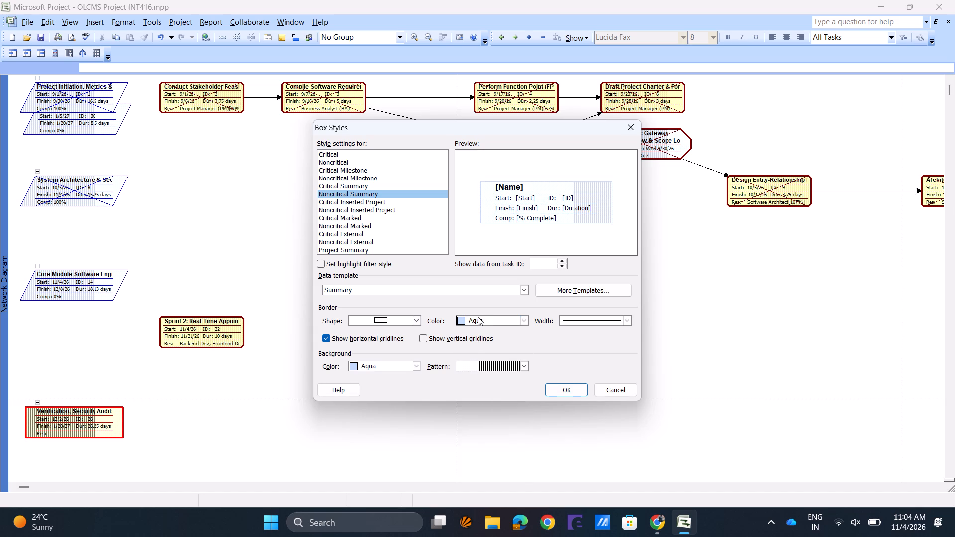
{"action": "left_click", "coordinate": [479, 320]}
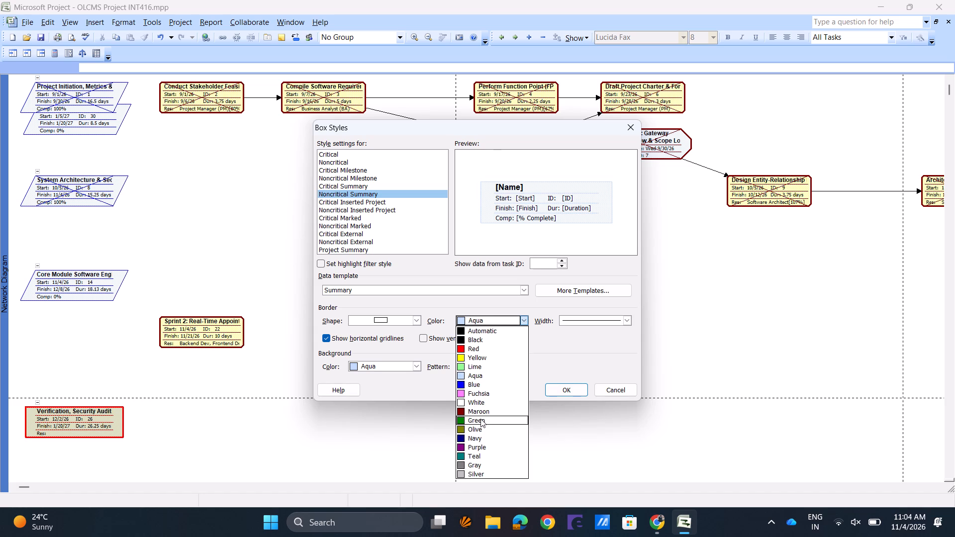
{"action": "left_click", "coordinate": [475, 440]}
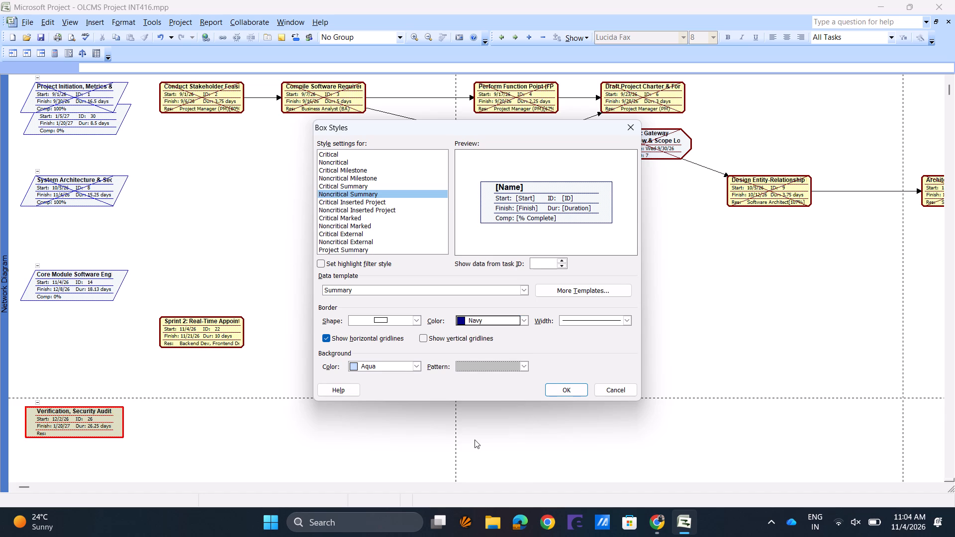
{"action": "left_click", "coordinate": [590, 323]}
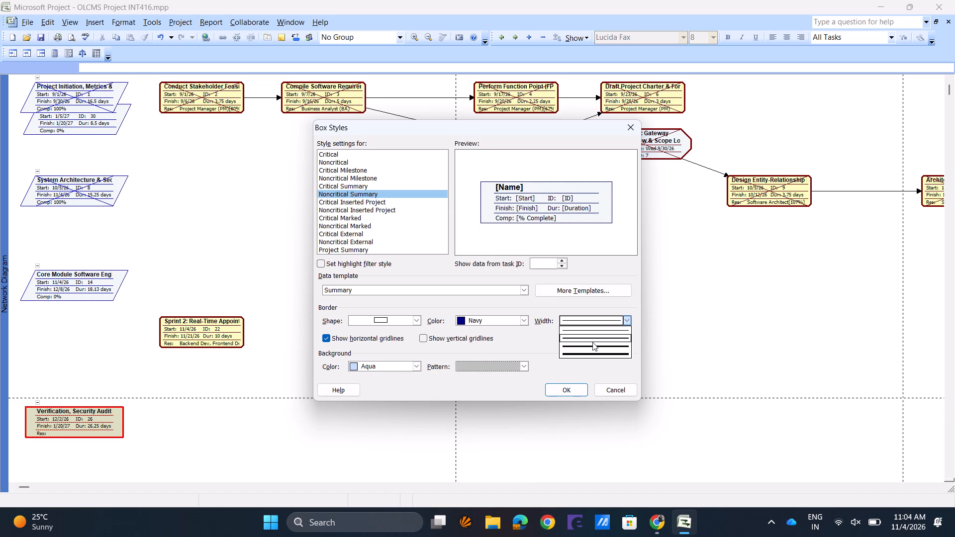
{"action": "left_click", "coordinate": [592, 342]}
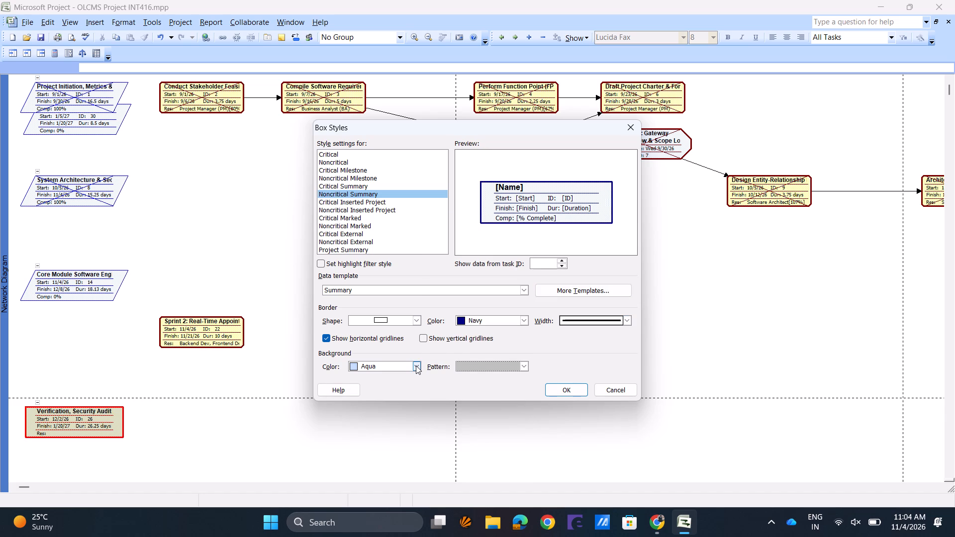
Set the Noncritical Summary background color to Silver and apply the box style changes to the diagram.
{"action": "left_click", "coordinate": [416, 365]}
{"action": "left_click", "coordinate": [385, 354]}
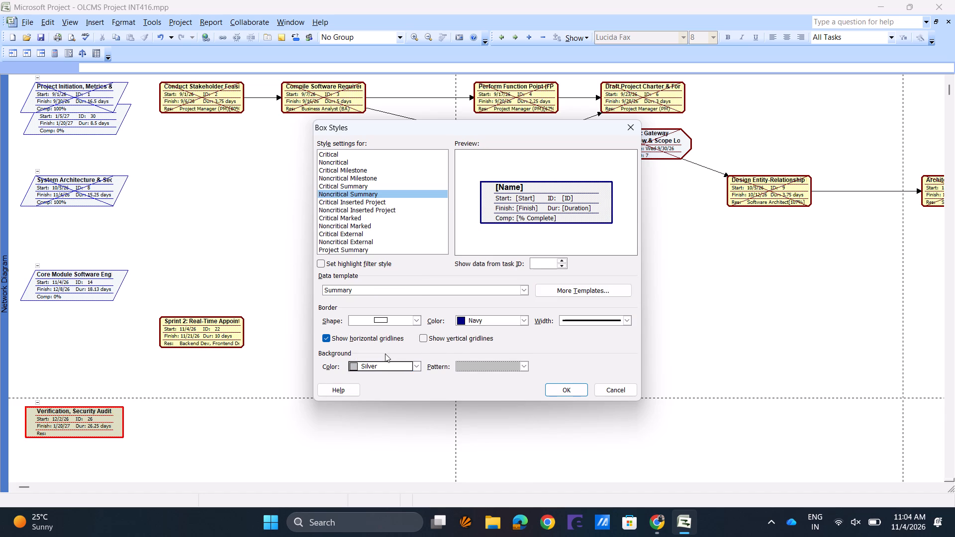
{"action": "left_click", "coordinate": [581, 390]}
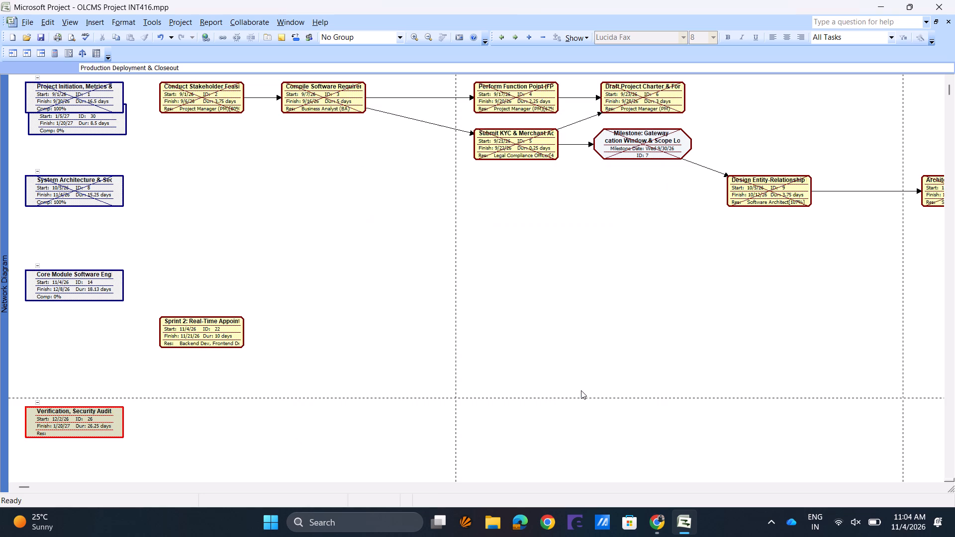
Reopen the box style settings and compare the Noncritical Summary, Critical Inserted Project and Noncritical Inserted Project styles.
{"action": "double_click", "coordinate": [349, 266]}
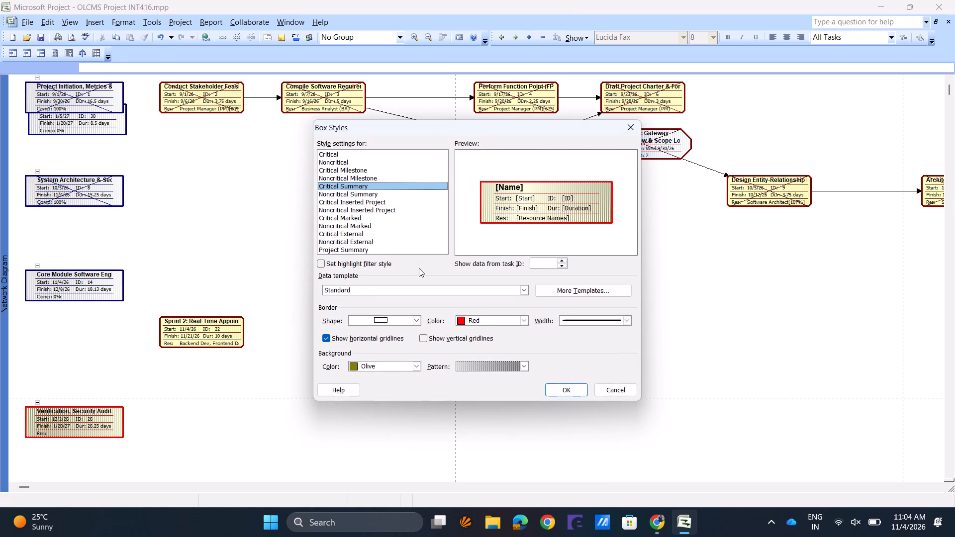
{"action": "left_click", "coordinate": [376, 193]}
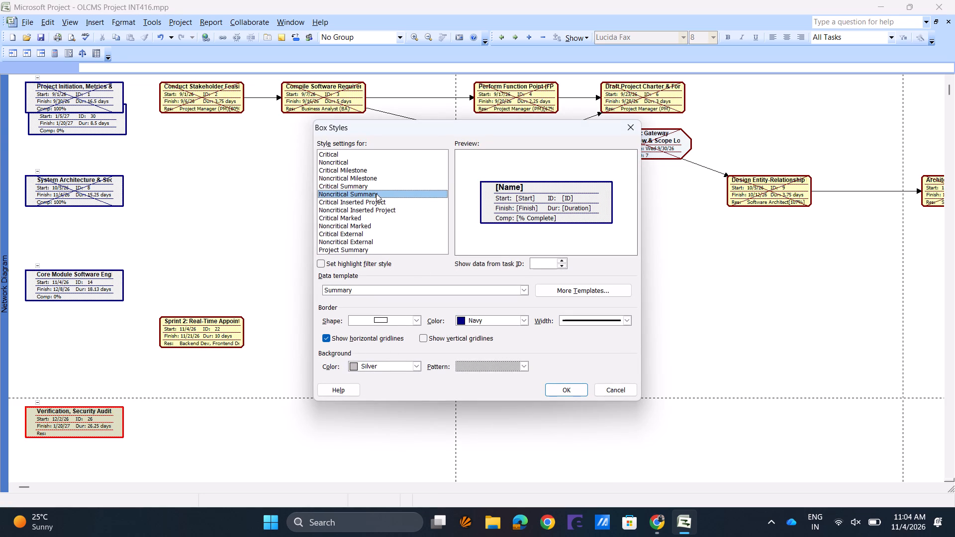
{"action": "left_click", "coordinate": [376, 197]}
{"action": "left_click", "coordinate": [376, 199]}
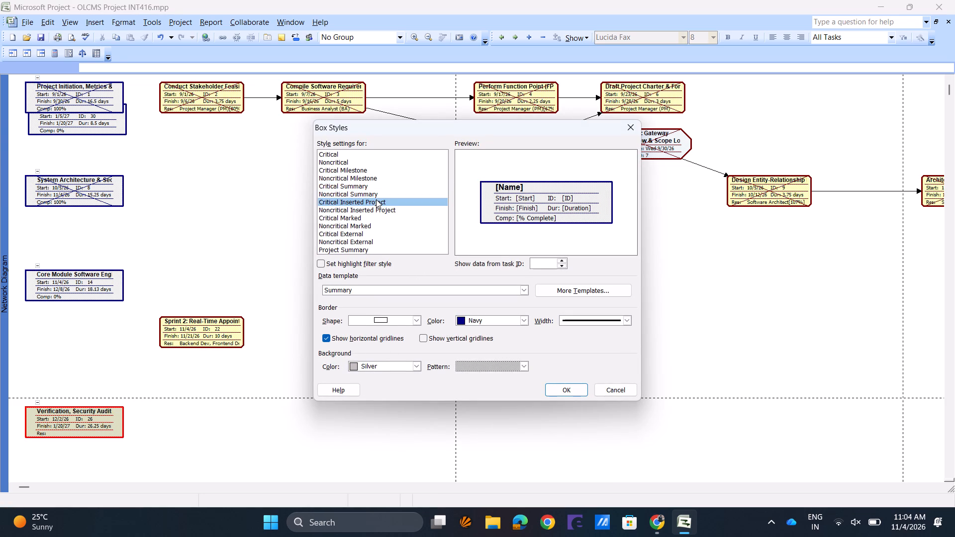
{"action": "left_click", "coordinate": [373, 208]}
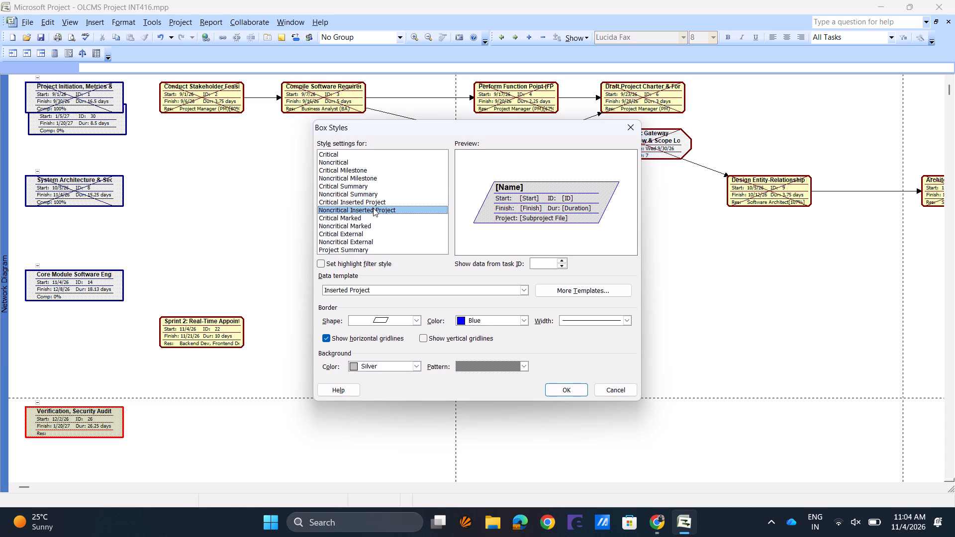
{"action": "left_click", "coordinate": [371, 204]}
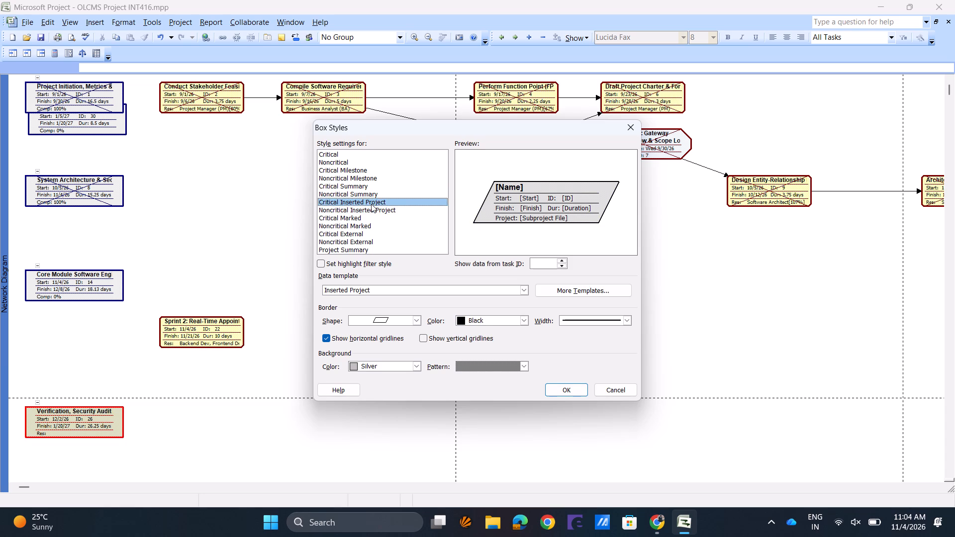
{"action": "left_click", "coordinate": [371, 207]}
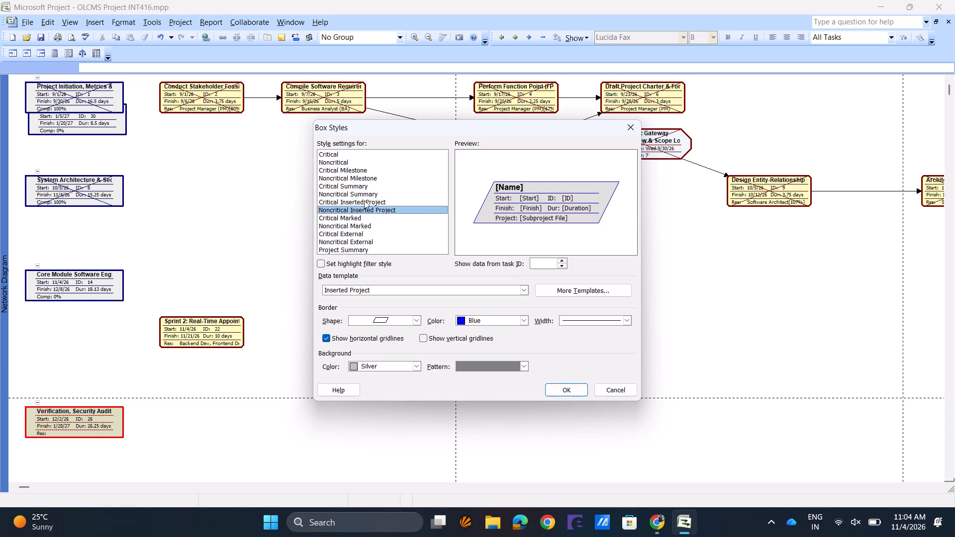
{"action": "left_click", "coordinate": [364, 199]}
{"action": "left_click", "coordinate": [364, 206]}
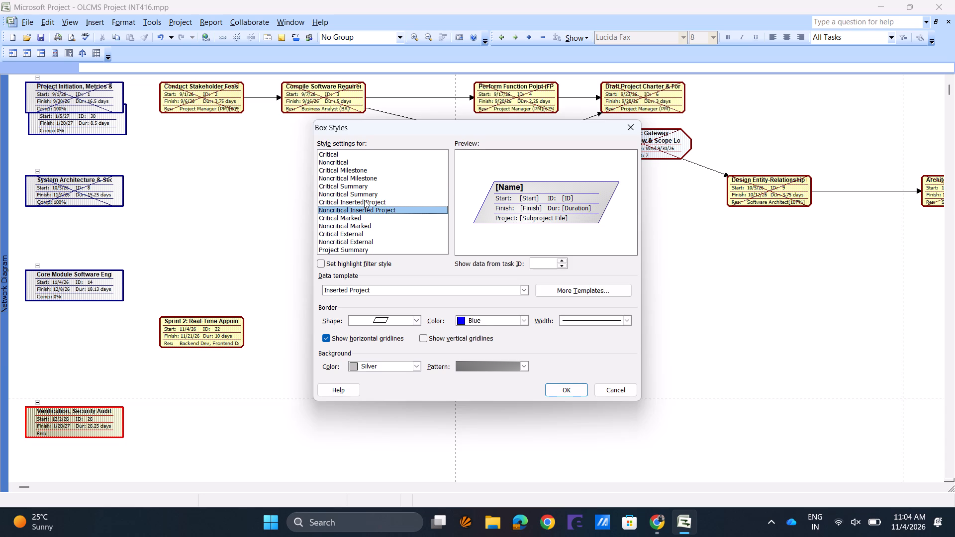
{"action": "left_click", "coordinate": [364, 201]}
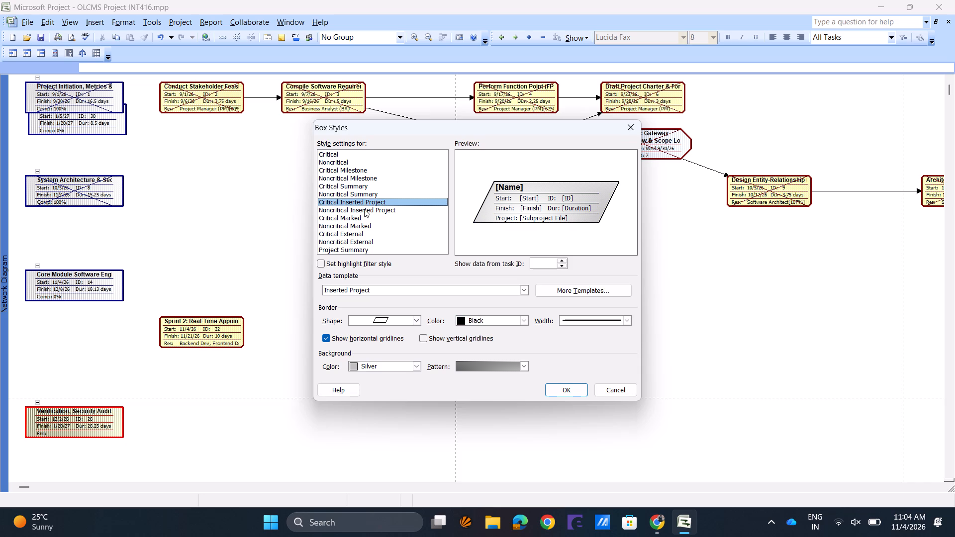
Give the Noncritical Inserted Project style the thicker third border width and the light dotted fill pattern, third in the pattern choices.
{"action": "left_click", "coordinate": [364, 209]}
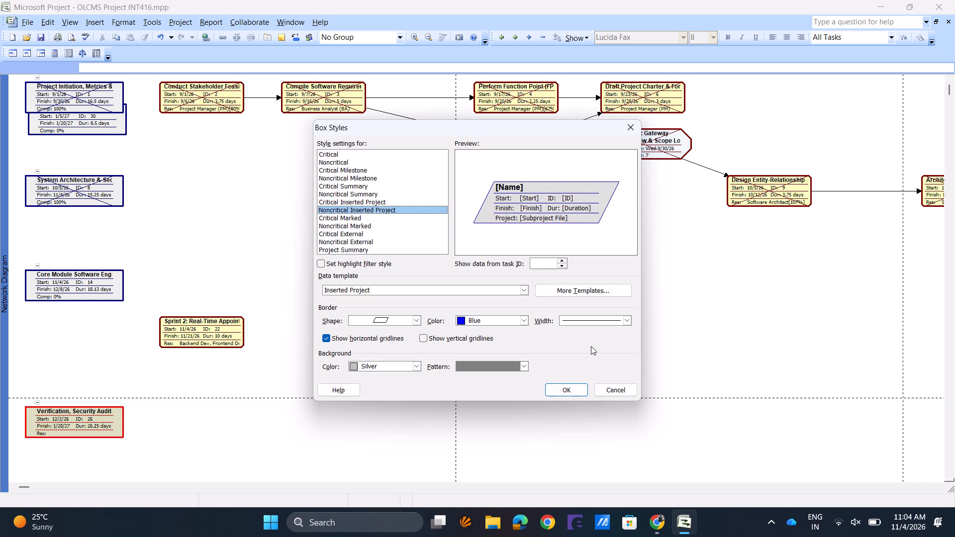
{"action": "left_click", "coordinate": [591, 323]}
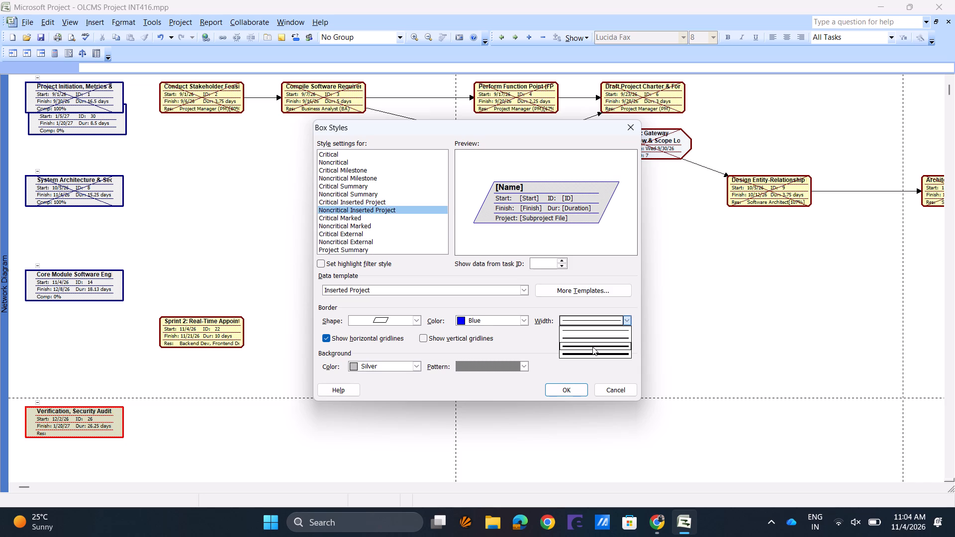
{"action": "left_click", "coordinate": [592, 347]}
{"action": "left_click", "coordinate": [501, 365]}
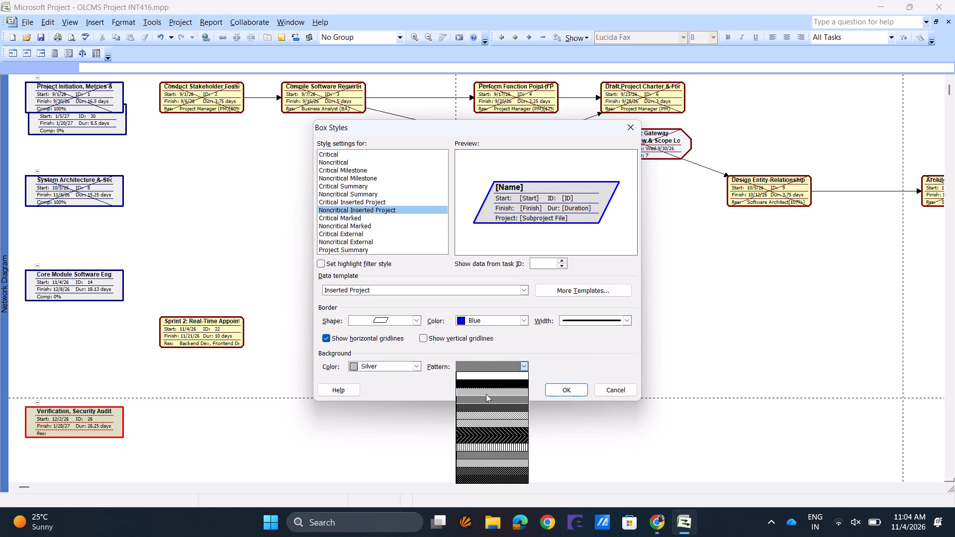
{"action": "left_click", "coordinate": [486, 393]}
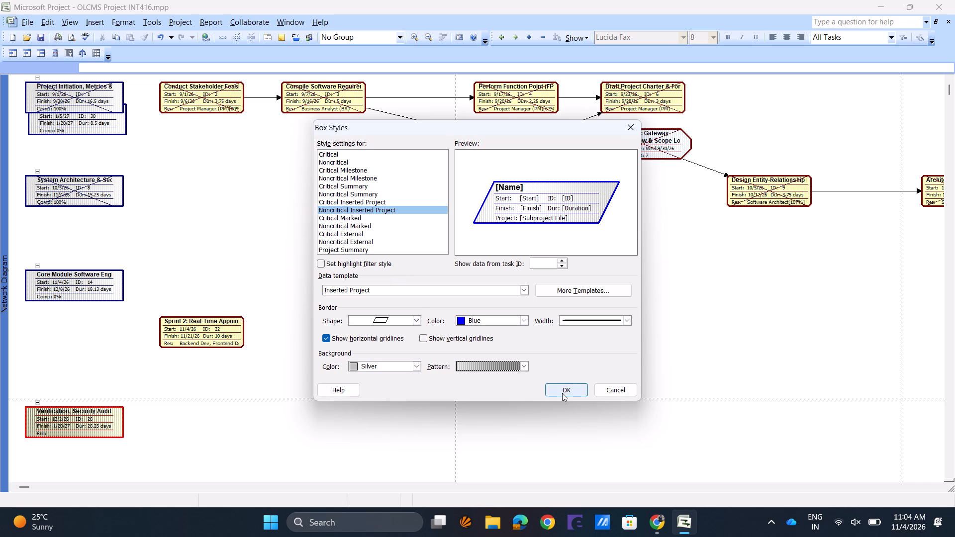
Give the Critical Inserted Project style the thicker third border width and the light dotted fill pattern, third in the pattern choices.
{"action": "left_click", "coordinate": [346, 202]}
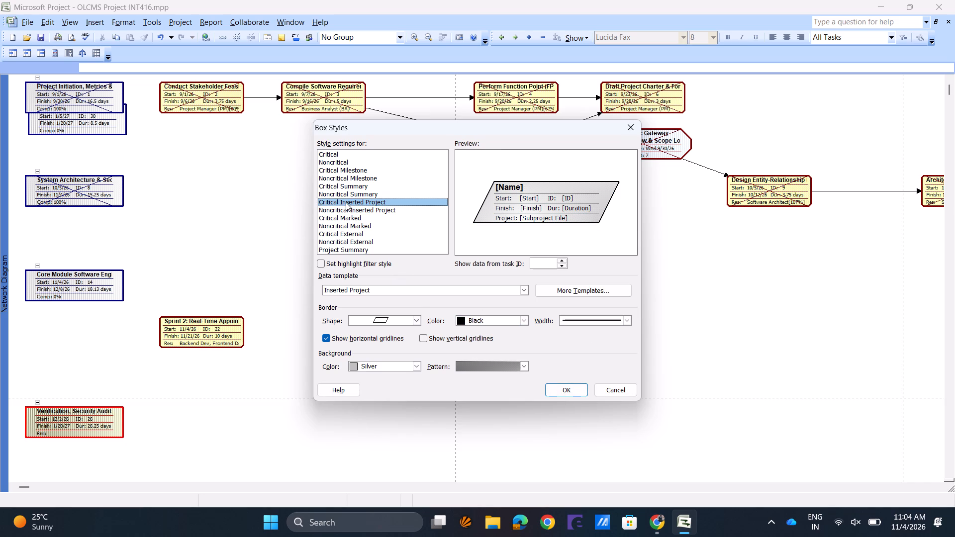
{"action": "left_click", "coordinate": [601, 323]}
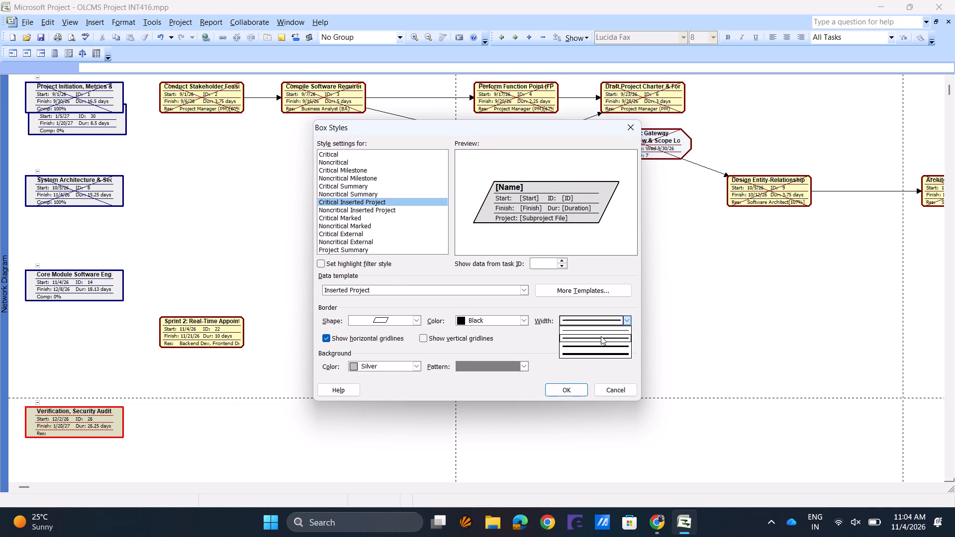
{"action": "left_click", "coordinate": [601, 345]}
{"action": "left_click", "coordinate": [513, 365]}
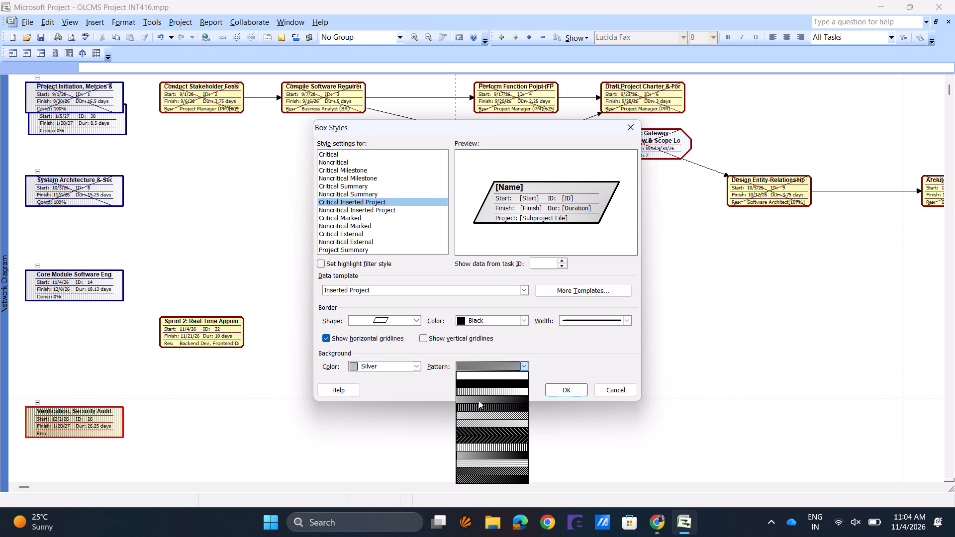
{"action": "left_click", "coordinate": [470, 391]}
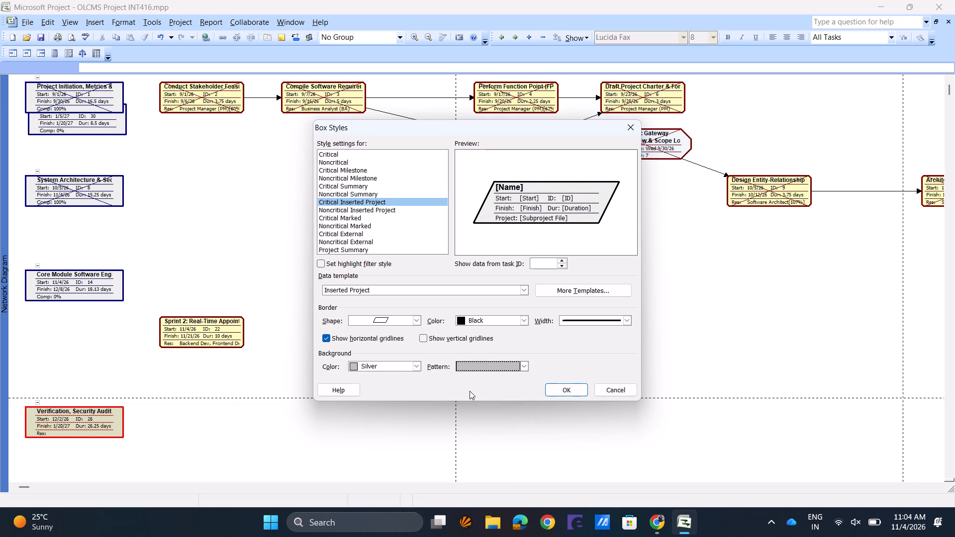
Set the Critical Inserted Project box style's border color to Purple.
{"action": "left_click", "coordinate": [352, 209]}
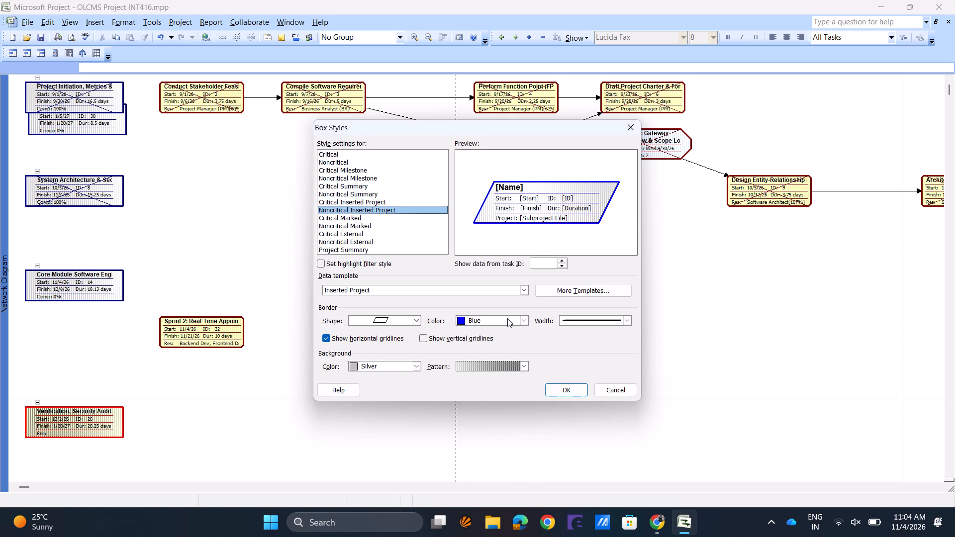
{"action": "left_click", "coordinate": [342, 196]}
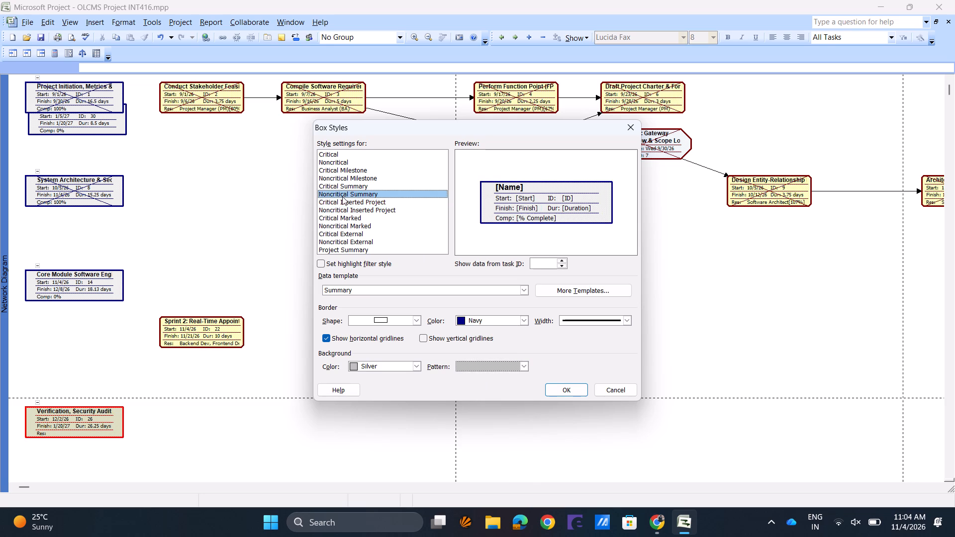
{"action": "left_click", "coordinate": [349, 200]}
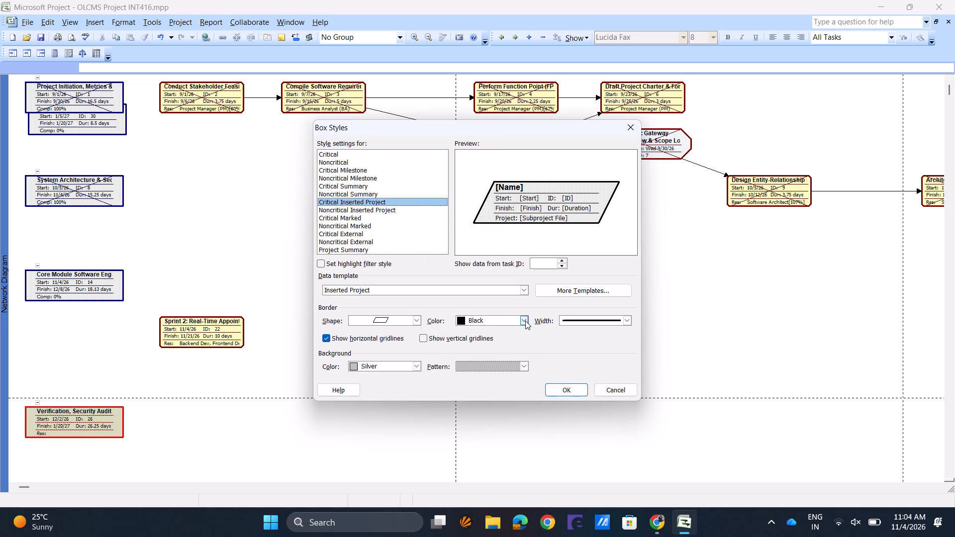
{"action": "left_click", "coordinate": [525, 321]}
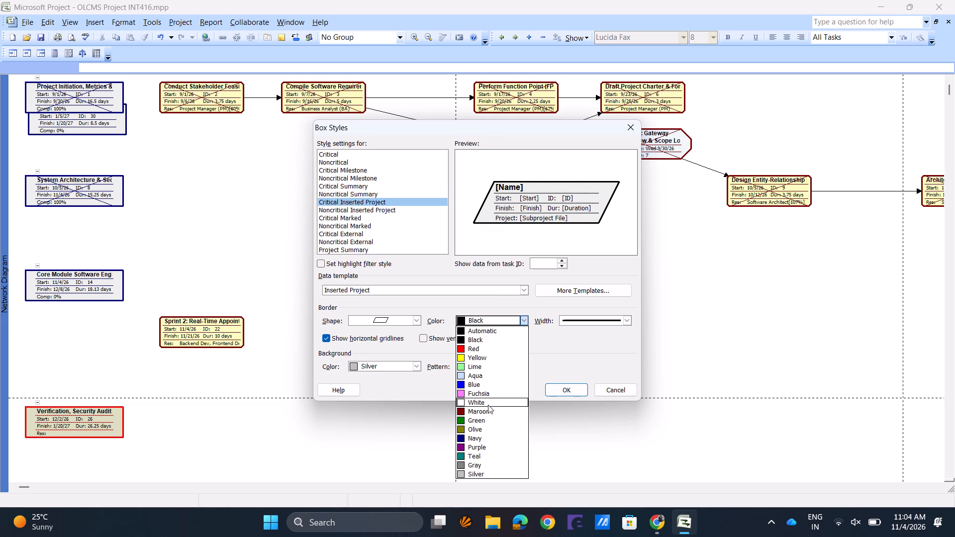
{"action": "left_click", "coordinate": [480, 447]}
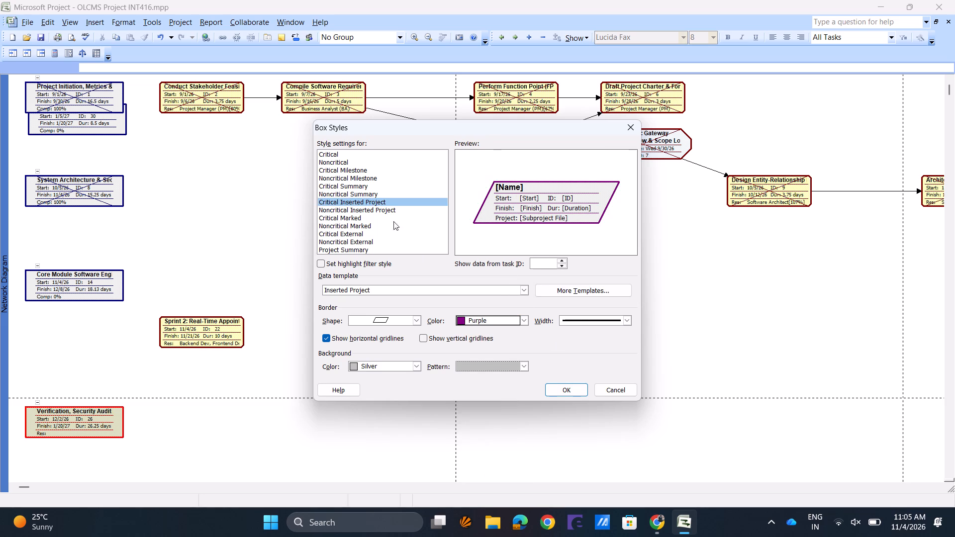
Set the Noncritical Inserted Project style's border color to Teal and apply the box style changes.
{"action": "left_click", "coordinate": [385, 211]}
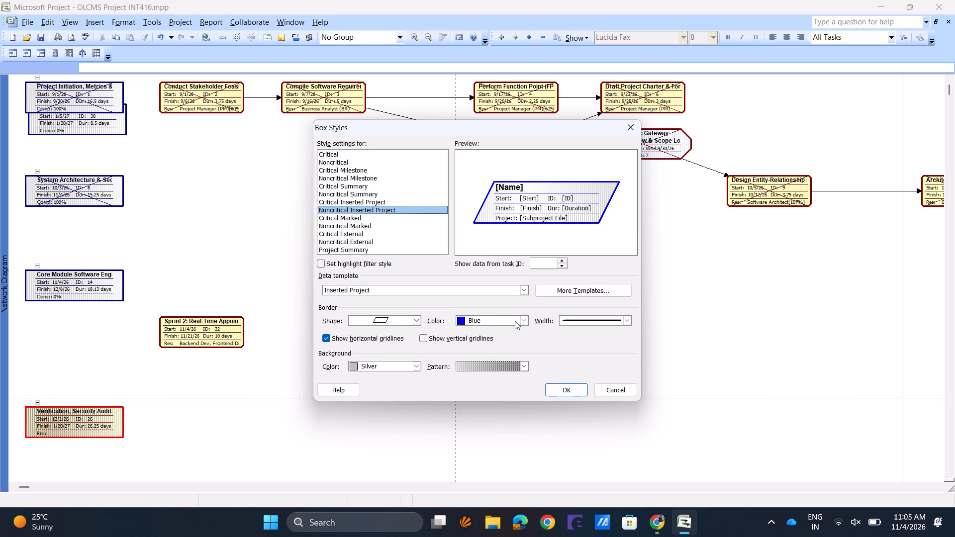
{"action": "left_click", "coordinate": [515, 321]}
{"action": "left_click", "coordinate": [507, 455]}
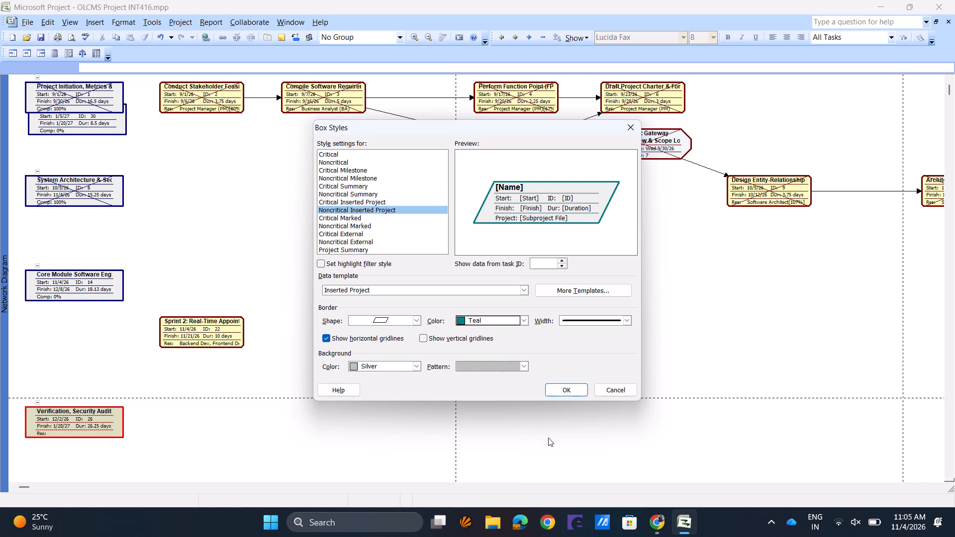
{"action": "left_click", "coordinate": [567, 385]}
Give the Critical Marked box style the thicker third border width, the light dotted third fill pattern and an Aqua background.
{"action": "double_click", "coordinate": [382, 266]}
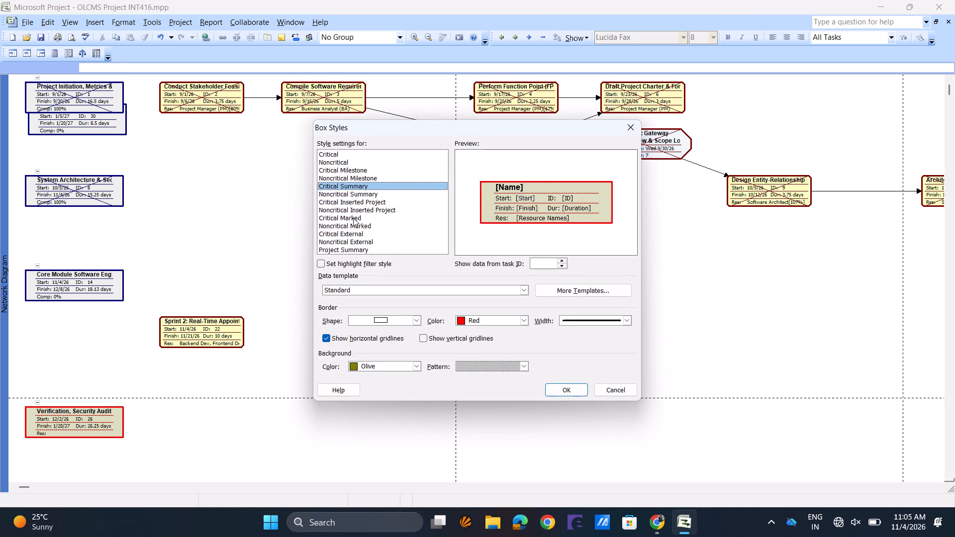
{"action": "left_click", "coordinate": [353, 218]}
{"action": "left_click", "coordinate": [353, 221]}
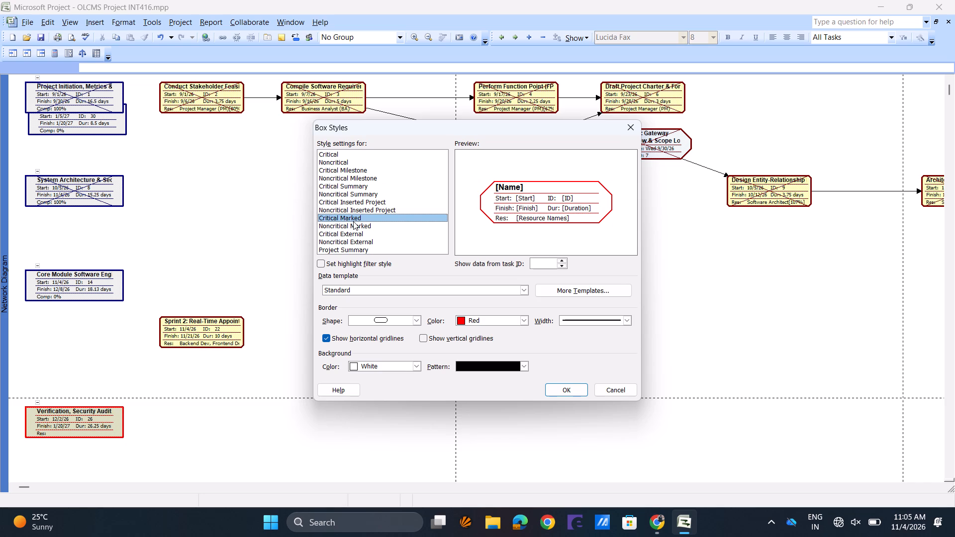
{"action": "left_click", "coordinate": [353, 223]}
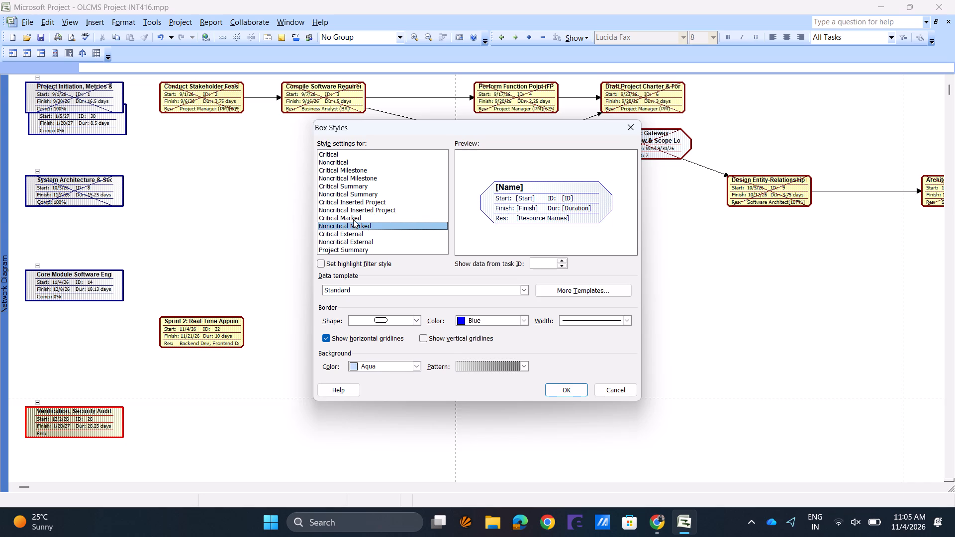
{"action": "left_click", "coordinate": [353, 219]}
{"action": "left_click", "coordinate": [585, 326]}
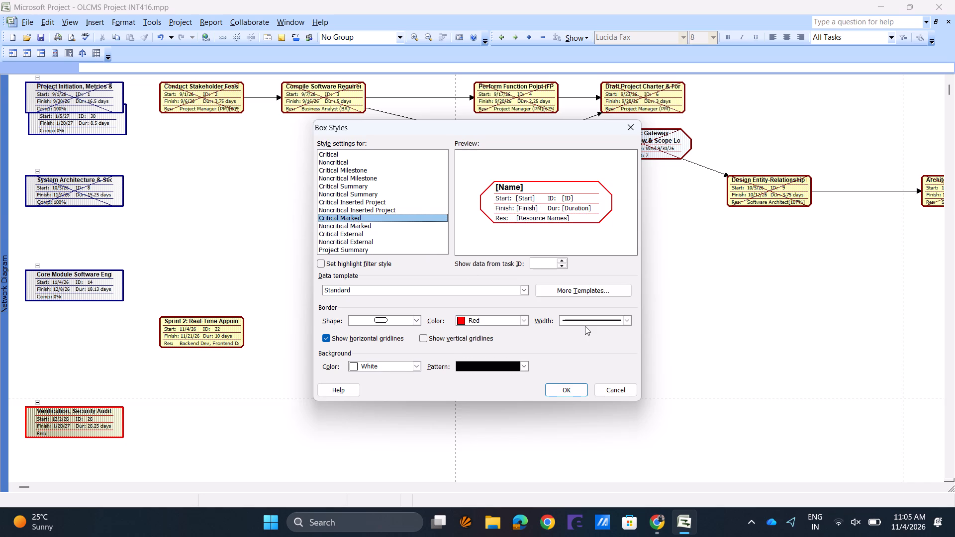
{"action": "left_click", "coordinate": [585, 323]}
{"action": "left_click", "coordinate": [586, 346]}
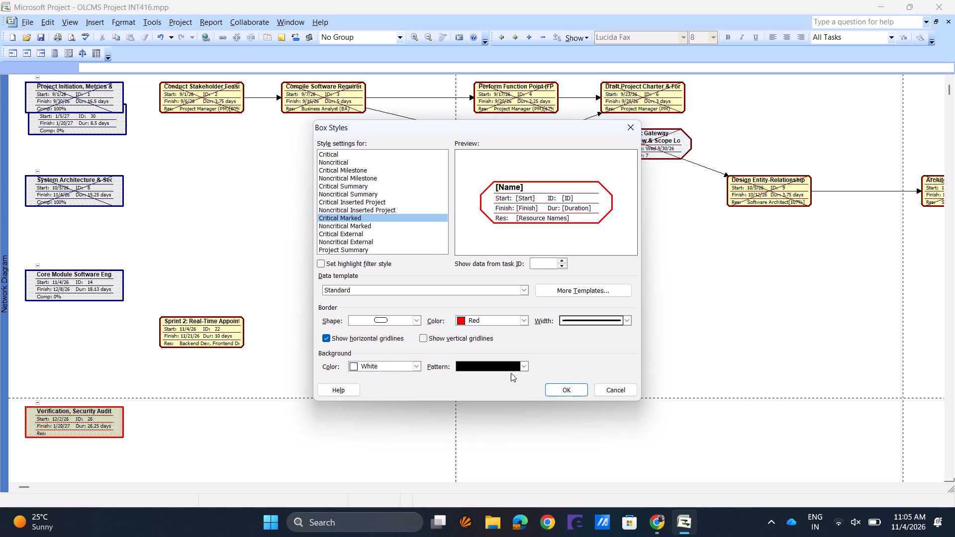
{"action": "left_click", "coordinate": [498, 367]}
{"action": "left_click", "coordinate": [495, 391]}
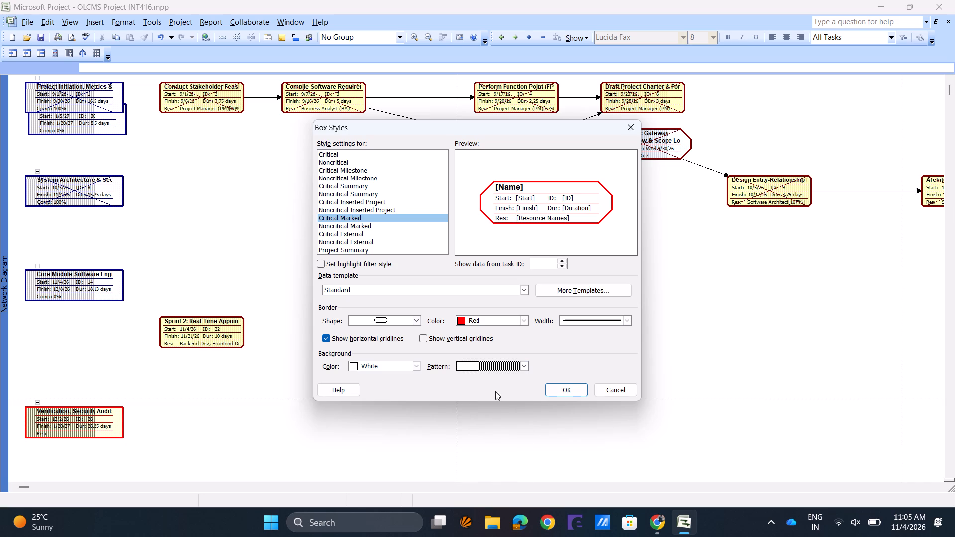
{"action": "left_click", "coordinate": [399, 368]}
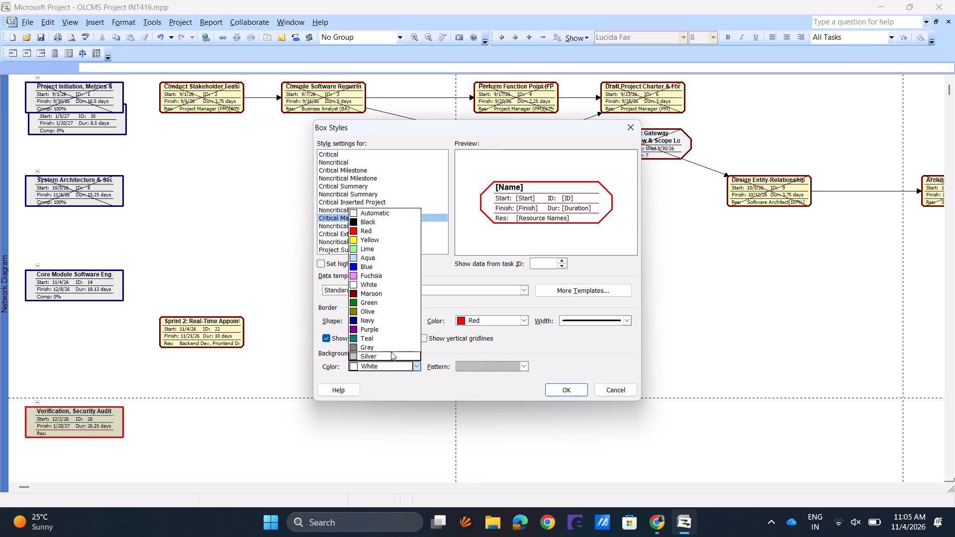
{"action": "left_click", "coordinate": [387, 258]}
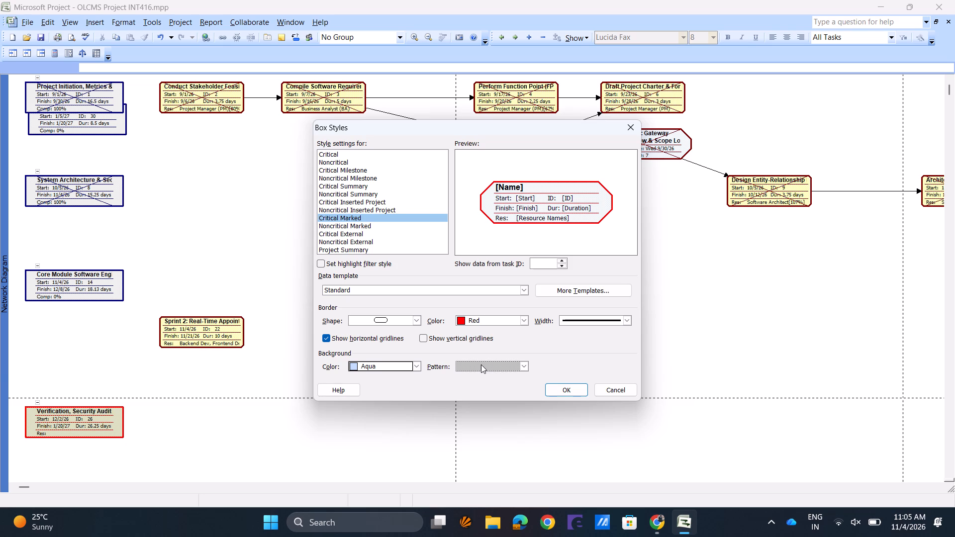
Give the Noncritical Marked style the thicker third border width, the light dotted third pattern and a Yellow background, and apply the changes.
{"action": "left_click", "coordinate": [360, 225]}
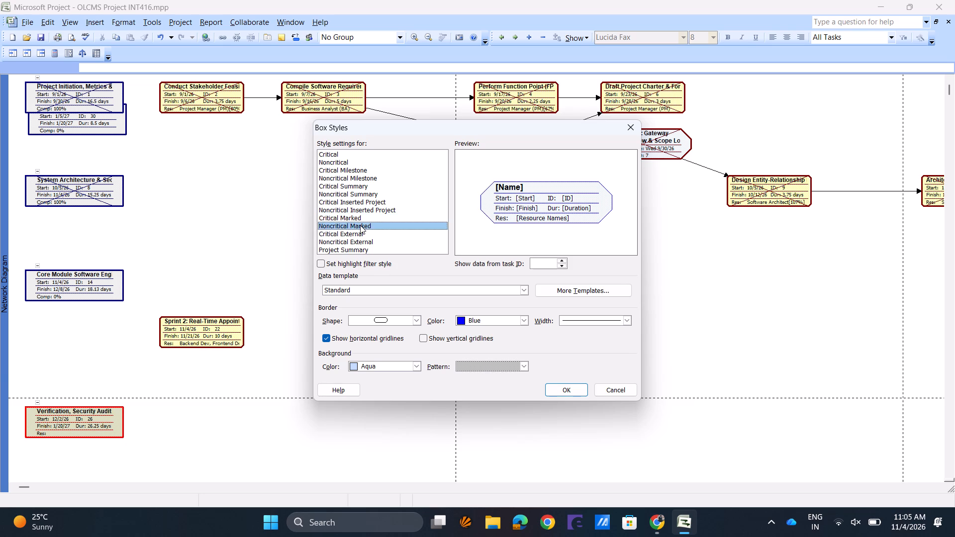
{"action": "left_click", "coordinate": [595, 322]}
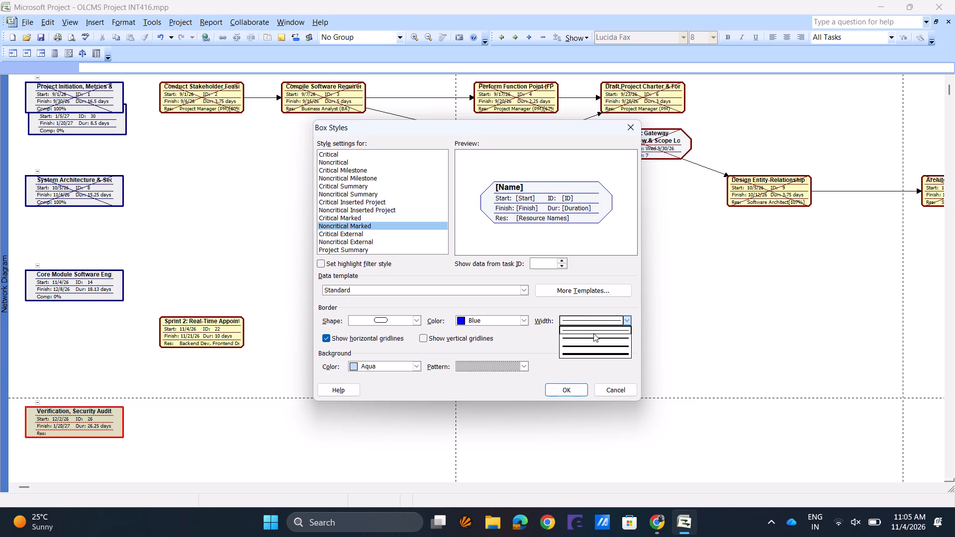
{"action": "left_click", "coordinate": [594, 347]}
{"action": "left_click", "coordinate": [497, 368]}
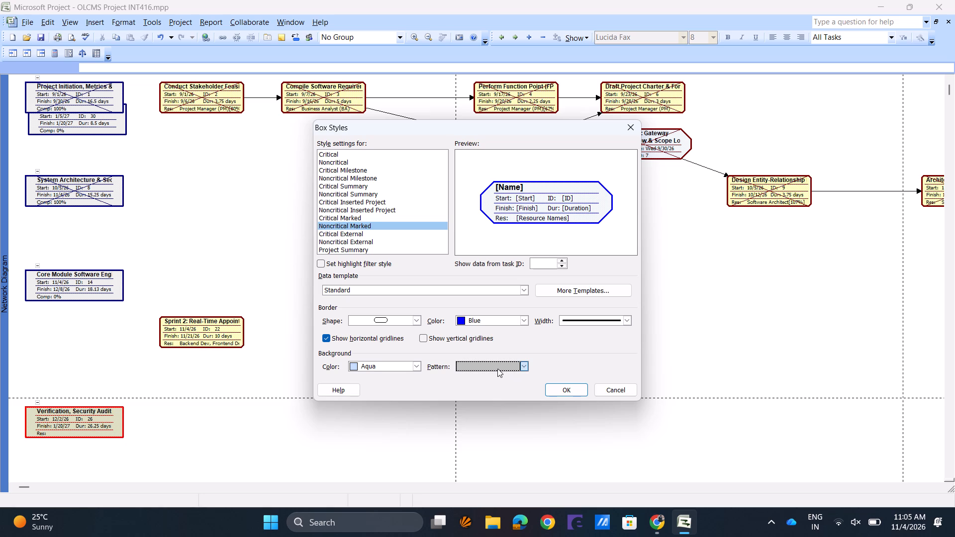
{"action": "double_click", "coordinate": [497, 368]}
{"action": "left_click", "coordinate": [491, 367]}
{"action": "left_click", "coordinate": [487, 393]}
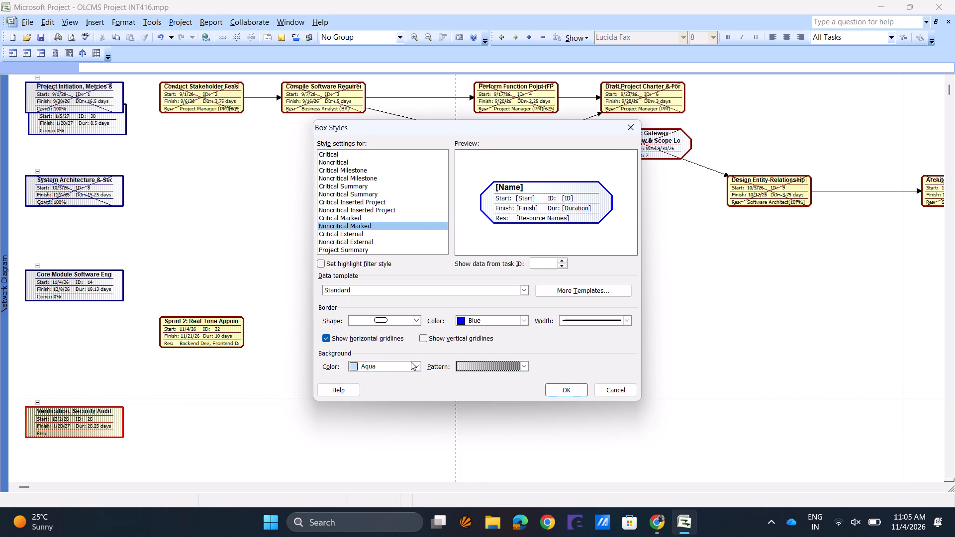
{"action": "left_click", "coordinate": [403, 361]}
{"action": "left_click", "coordinate": [389, 241]}
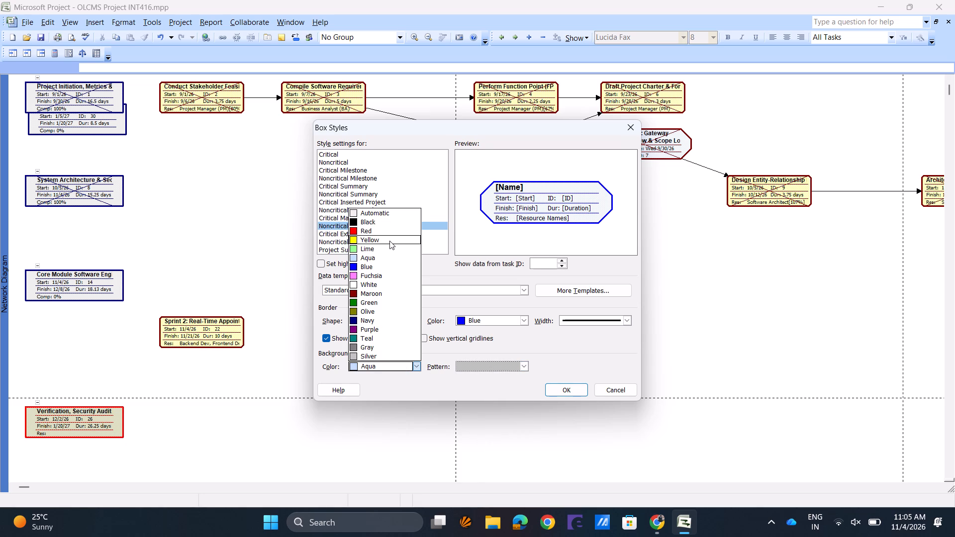
{"action": "left_click", "coordinate": [571, 389]}
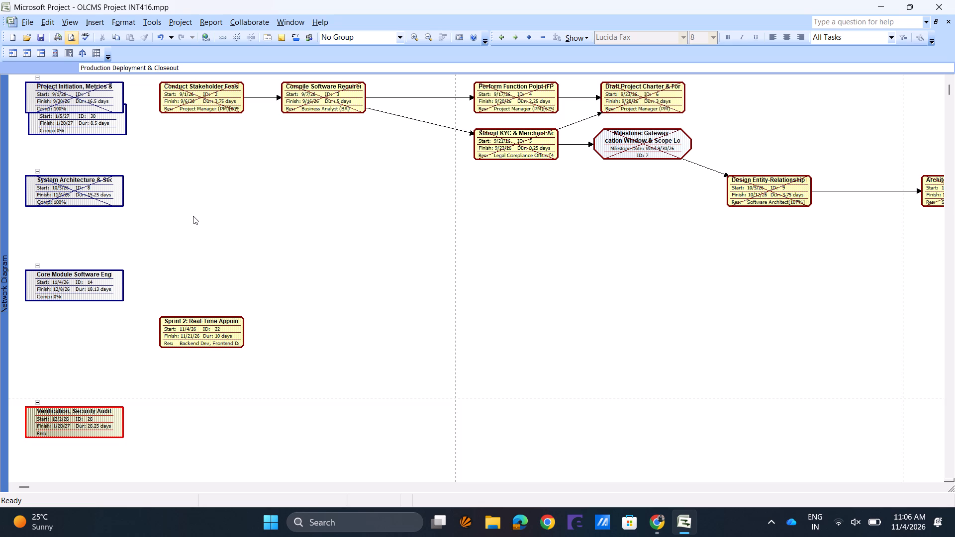
Reopen the box style settings and review the Critical Marked, Noncritical Marked, Critical External, Noncritical External and Project Summary styles.
{"action": "double_click", "coordinate": [266, 210]}
{"action": "left_click", "coordinate": [348, 223]}
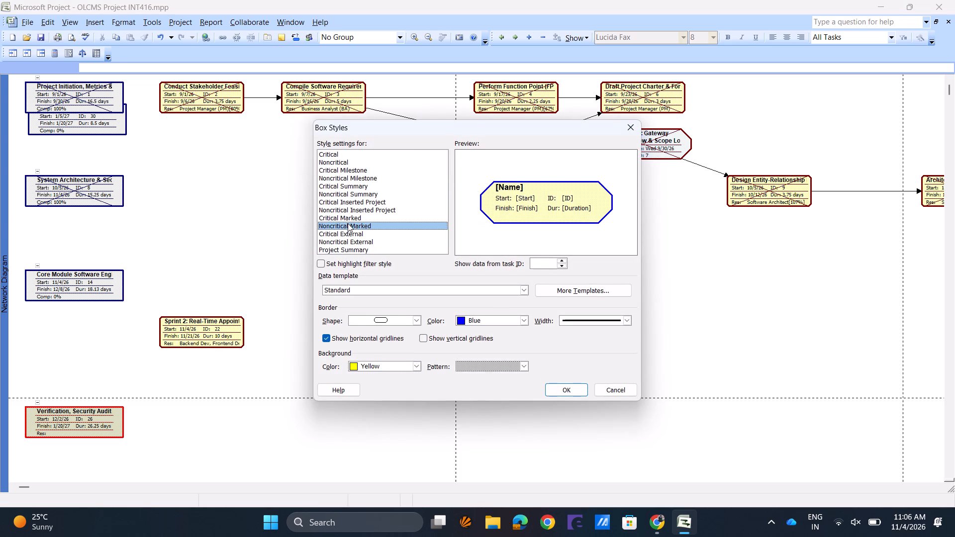
{"action": "left_click", "coordinate": [348, 220]}
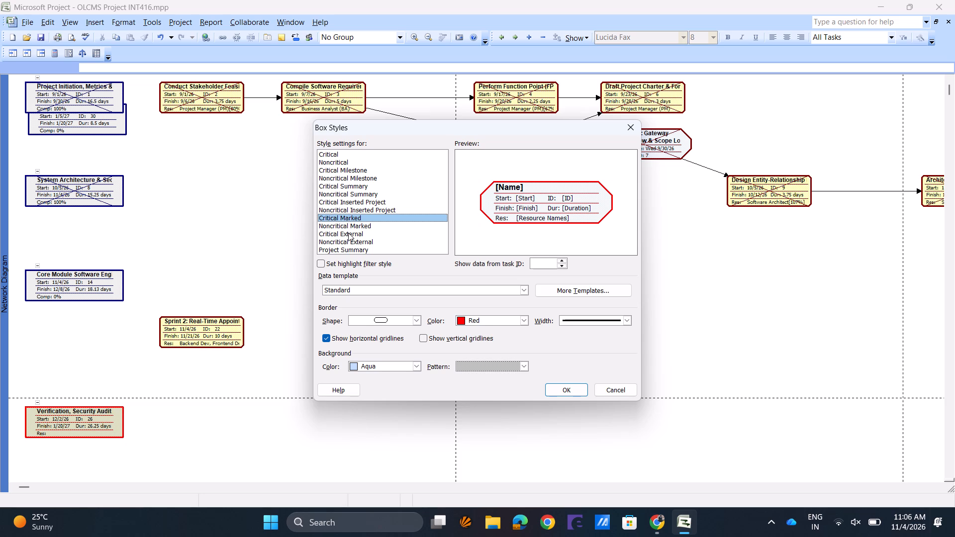
{"action": "left_click", "coordinate": [348, 233]}
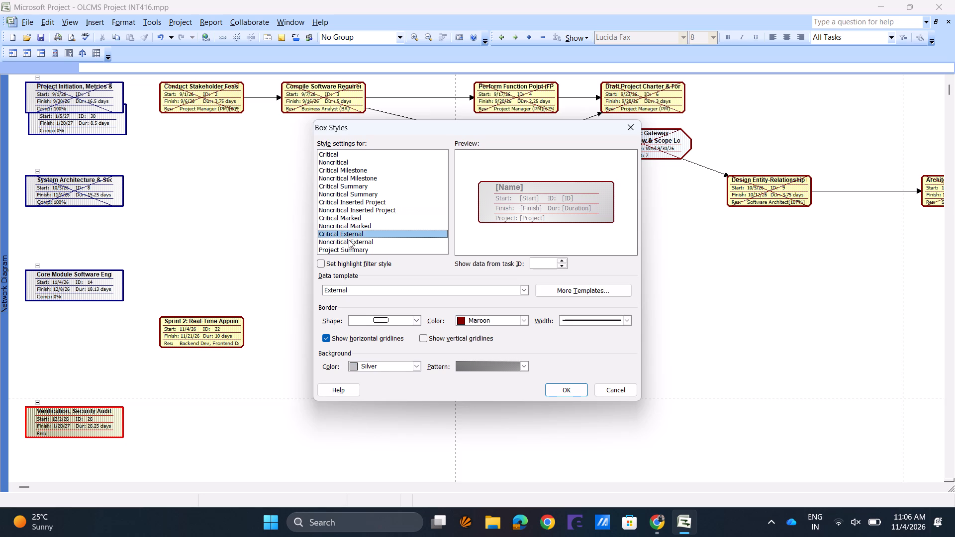
{"action": "left_click", "coordinate": [349, 240]}
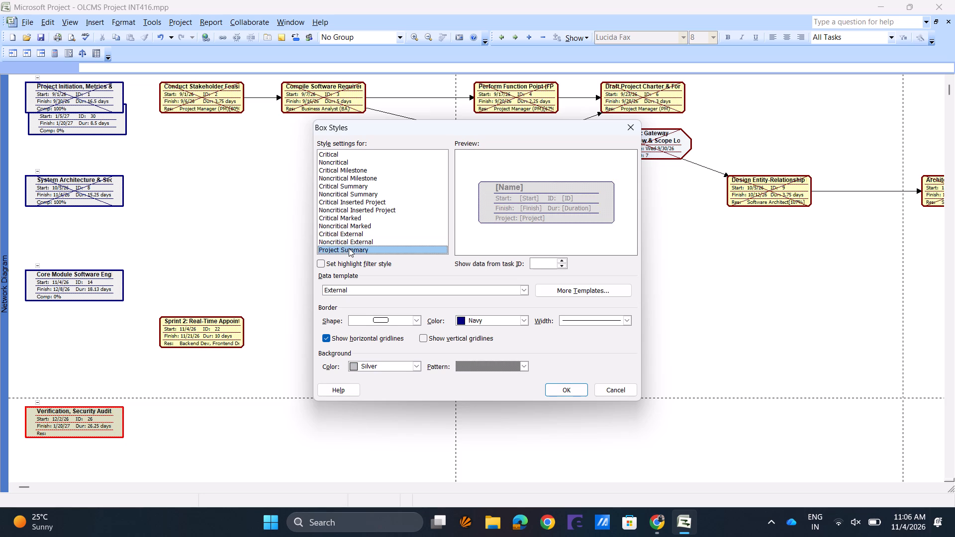
{"action": "left_click", "coordinate": [349, 248]}
{"action": "left_click", "coordinate": [349, 234]}
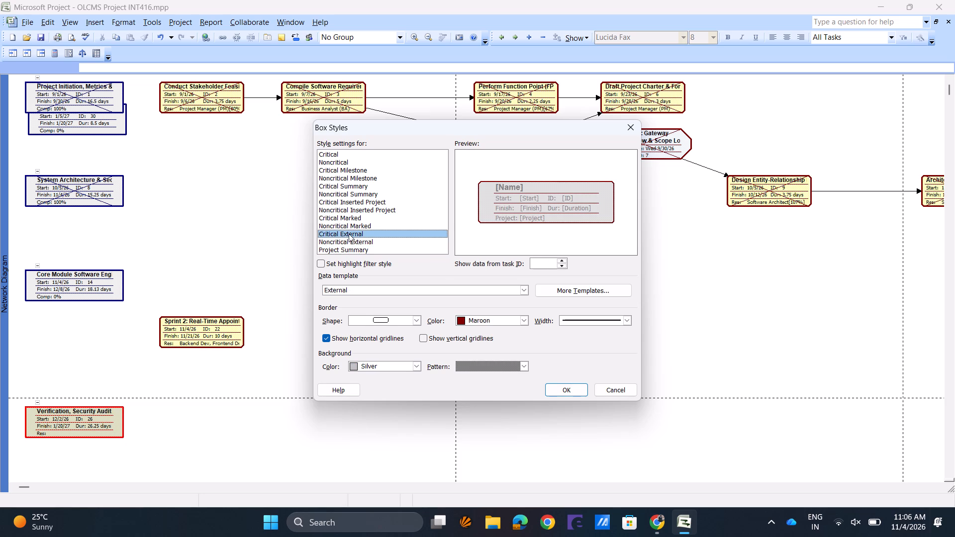
{"action": "left_click", "coordinate": [360, 224]}
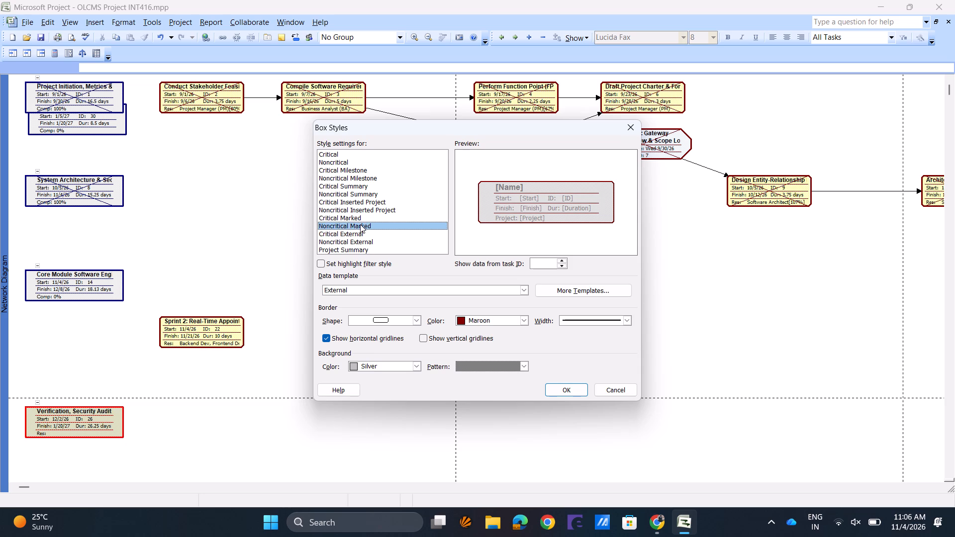
{"action": "left_click", "coordinate": [359, 216]}
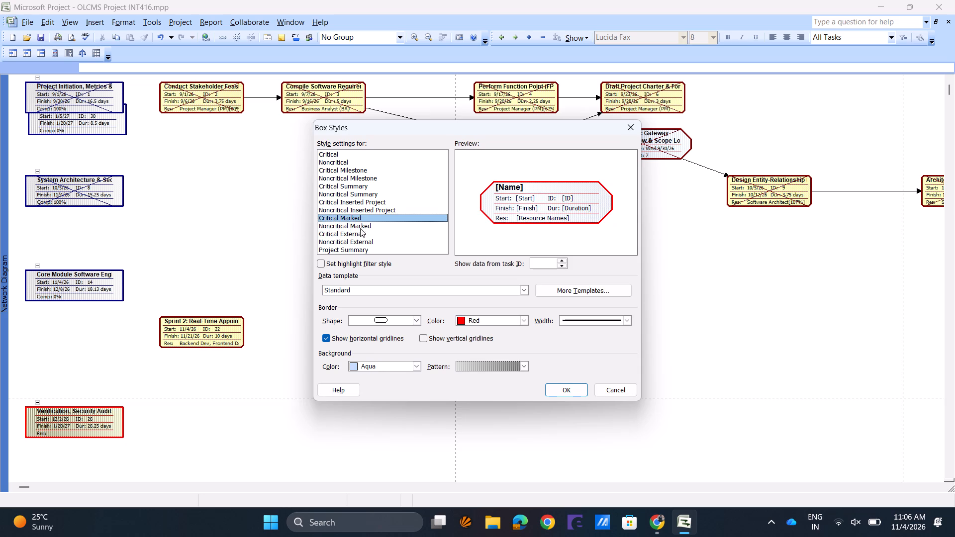
Give the Critical External box style a rectangular border shape, the thicker third border width and a Gray border color.
{"action": "left_click", "coordinate": [361, 233]}
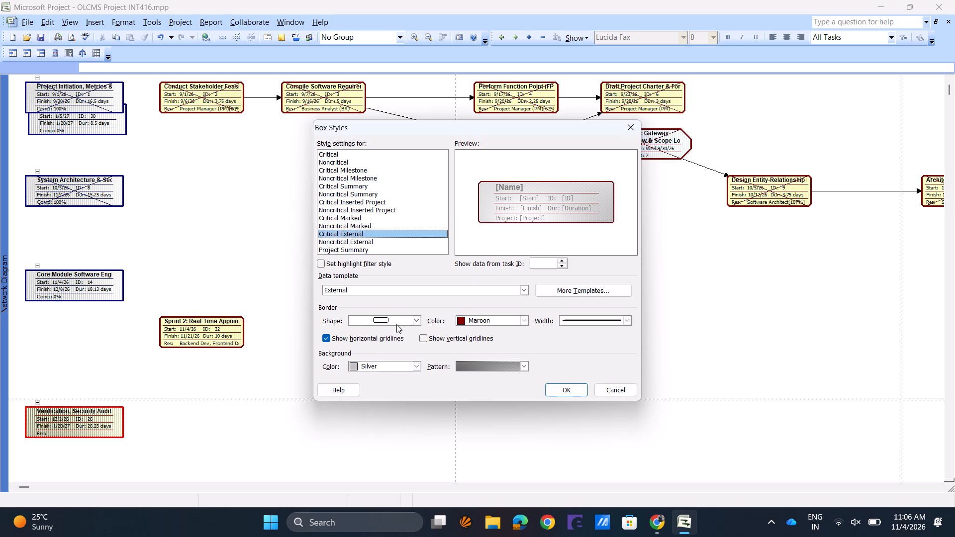
{"action": "left_click", "coordinate": [396, 322]}
{"action": "left_click", "coordinate": [392, 330]}
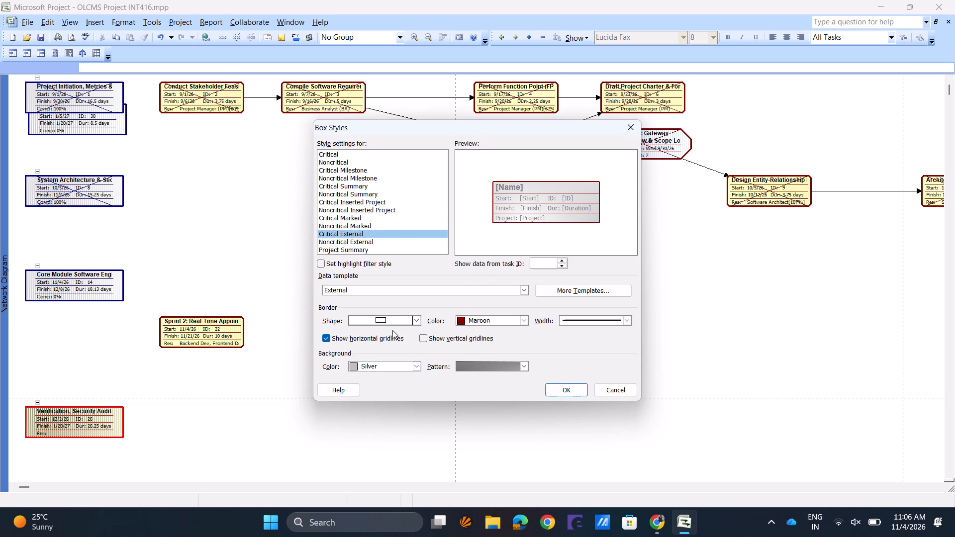
{"action": "left_click", "coordinate": [492, 320]}
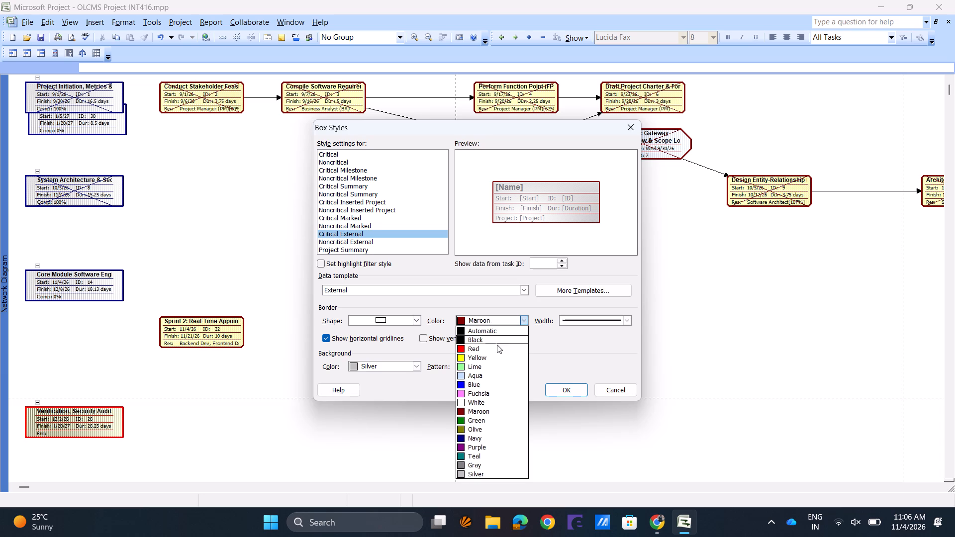
{"action": "left_click", "coordinate": [489, 367]}
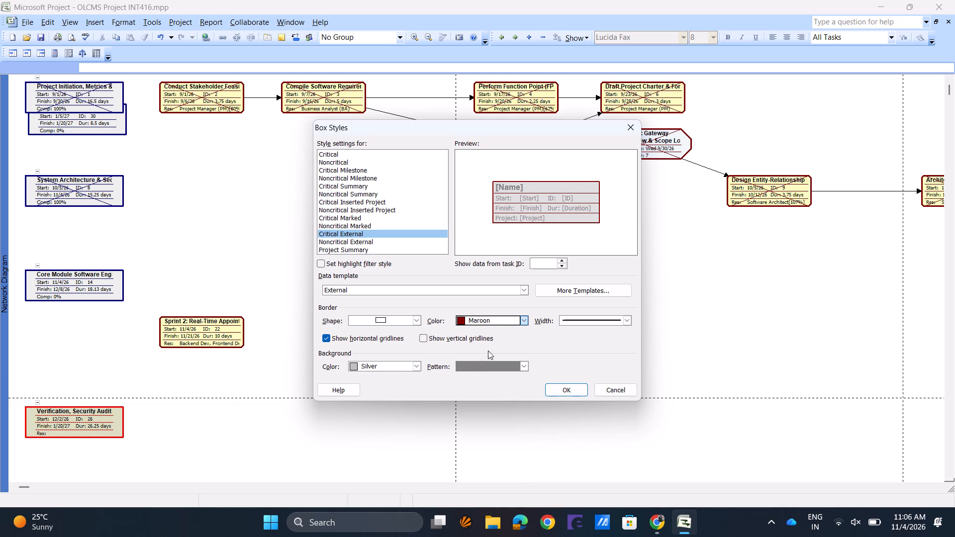
{"action": "left_click", "coordinate": [489, 322]}
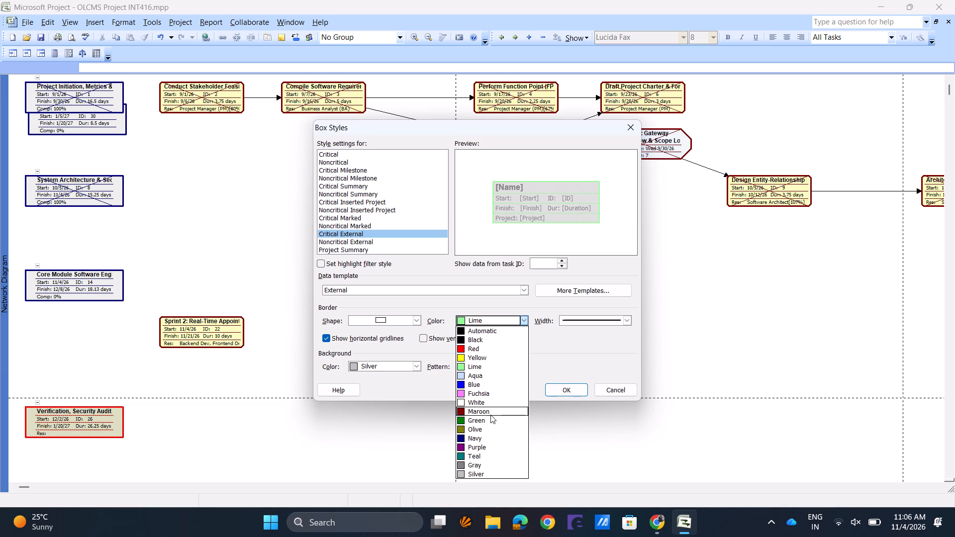
{"action": "left_click", "coordinate": [480, 472]}
{"action": "left_click", "coordinate": [610, 323]}
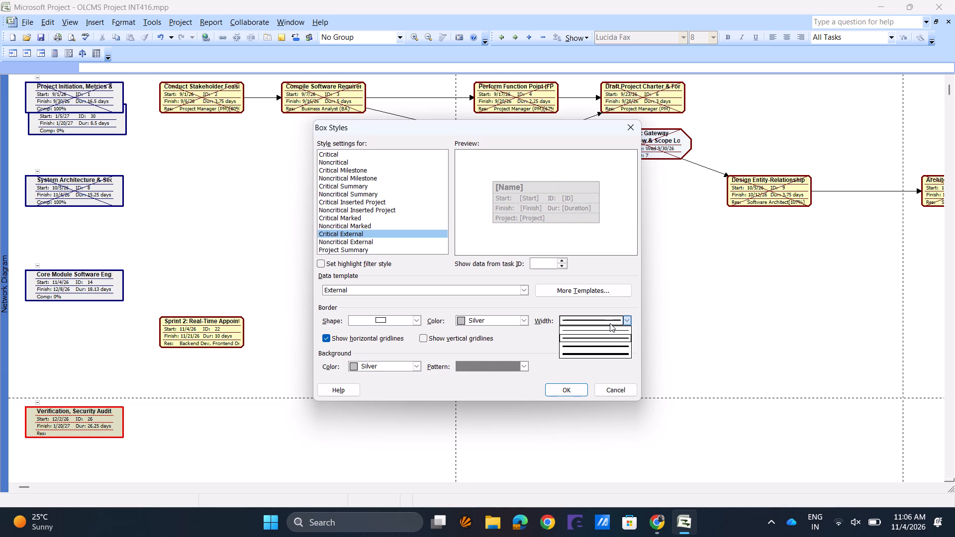
{"action": "left_click", "coordinate": [589, 345]}
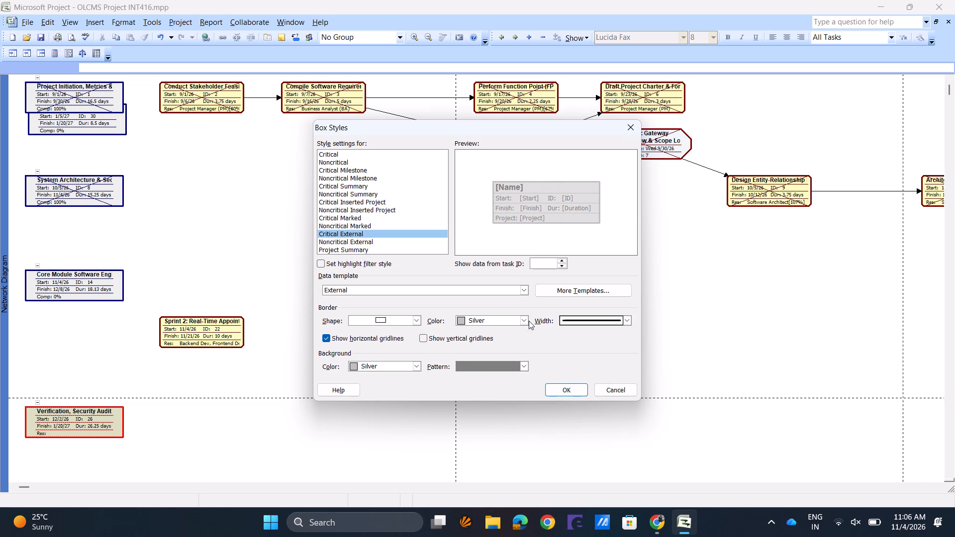
{"action": "left_click", "coordinate": [523, 320]}
{"action": "left_click", "coordinate": [481, 360]}
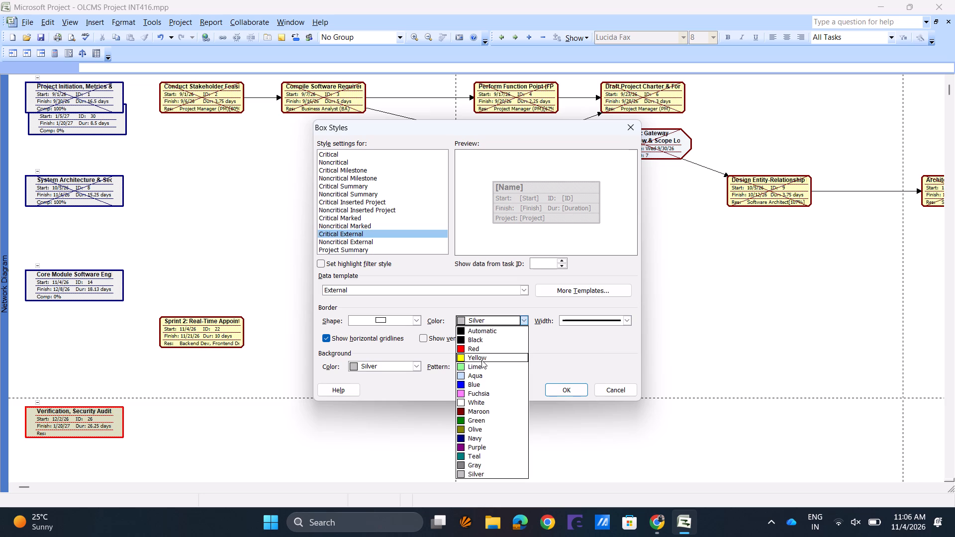
{"action": "left_click", "coordinate": [488, 321]}
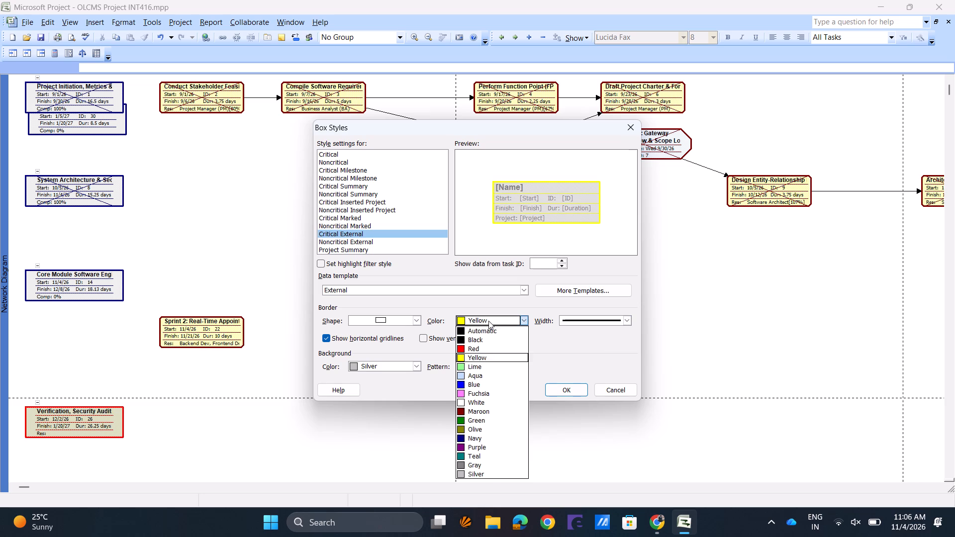
{"action": "left_click", "coordinate": [488, 467]}
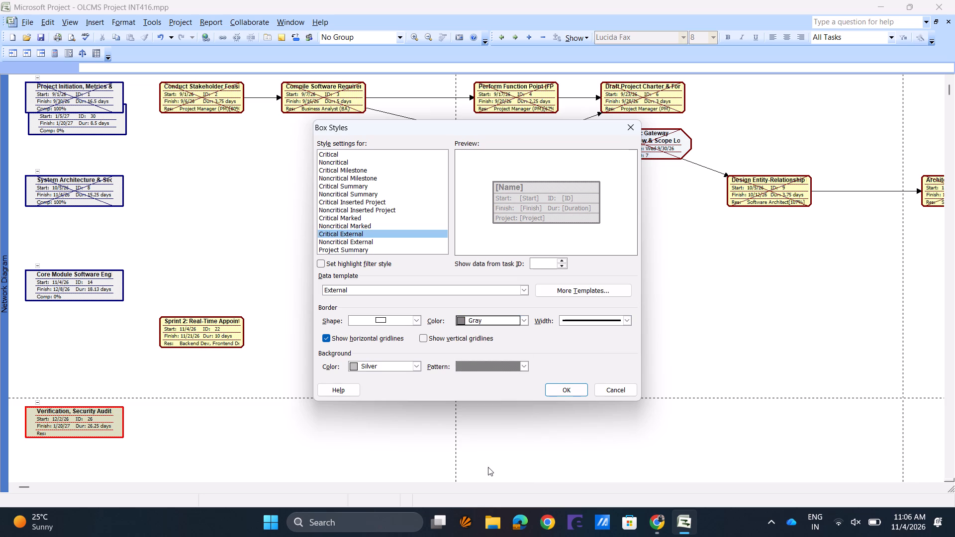
Set the Critical External box style's background color to Lime.
{"action": "left_click", "coordinate": [390, 367]}
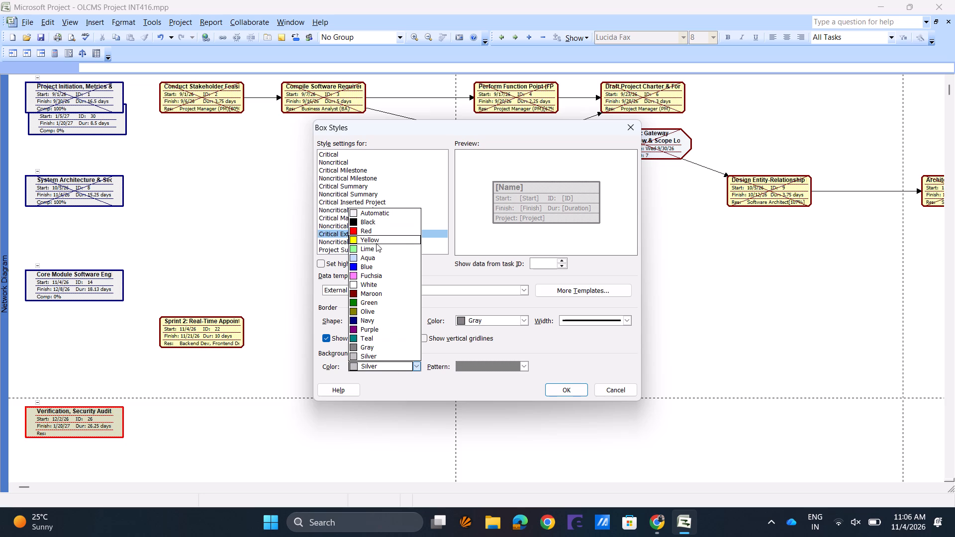
{"action": "left_click", "coordinate": [376, 249]}
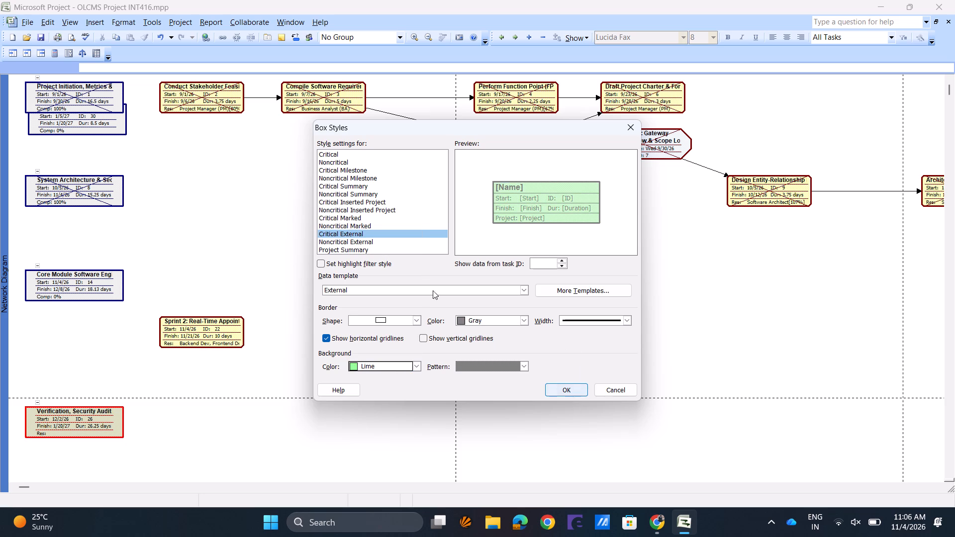
Give the Noncritical External box style a rectangular border shape, the thicker third border width and a Lime background, and apply the changes.
{"action": "left_click", "coordinate": [382, 240]}
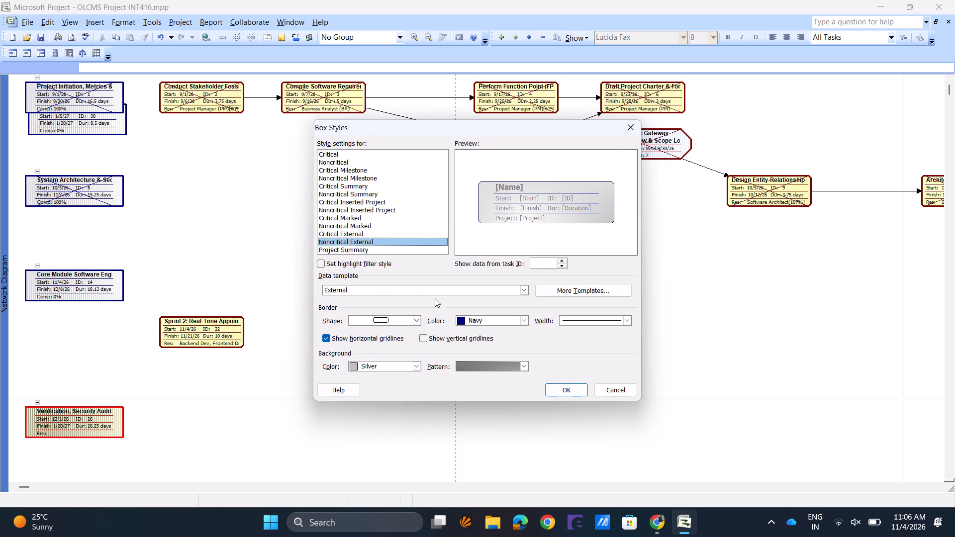
{"action": "left_click", "coordinate": [394, 319]}
{"action": "left_click", "coordinate": [390, 332]}
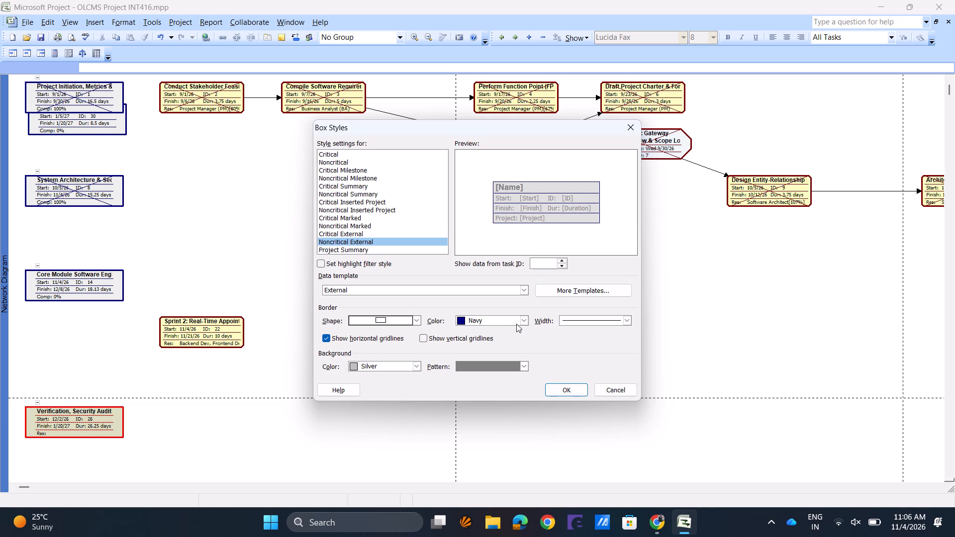
{"action": "left_click", "coordinate": [567, 318]}
{"action": "left_click", "coordinate": [571, 342]}
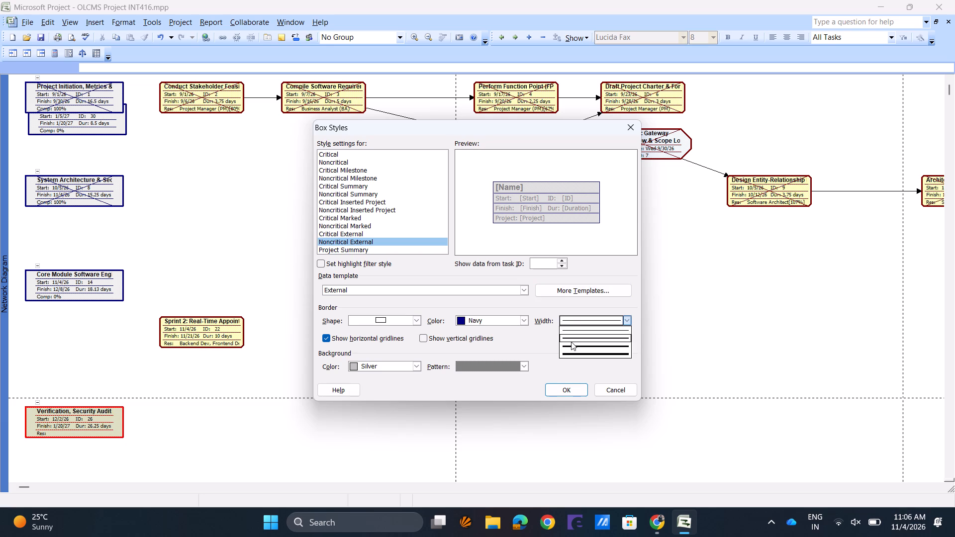
{"action": "left_click", "coordinate": [407, 372]}
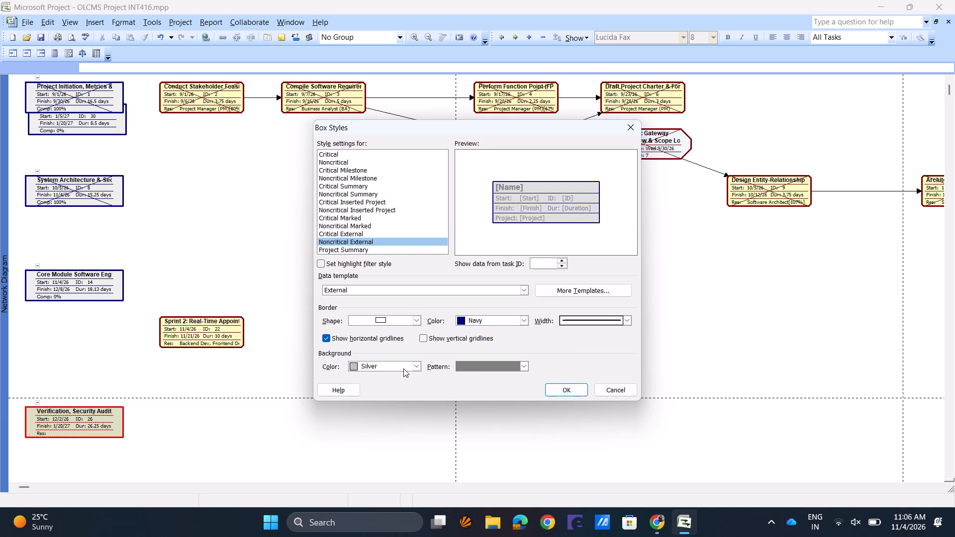
{"action": "left_click", "coordinate": [403, 368]}
{"action": "left_click", "coordinate": [368, 250]}
{"action": "left_click", "coordinate": [574, 391]}
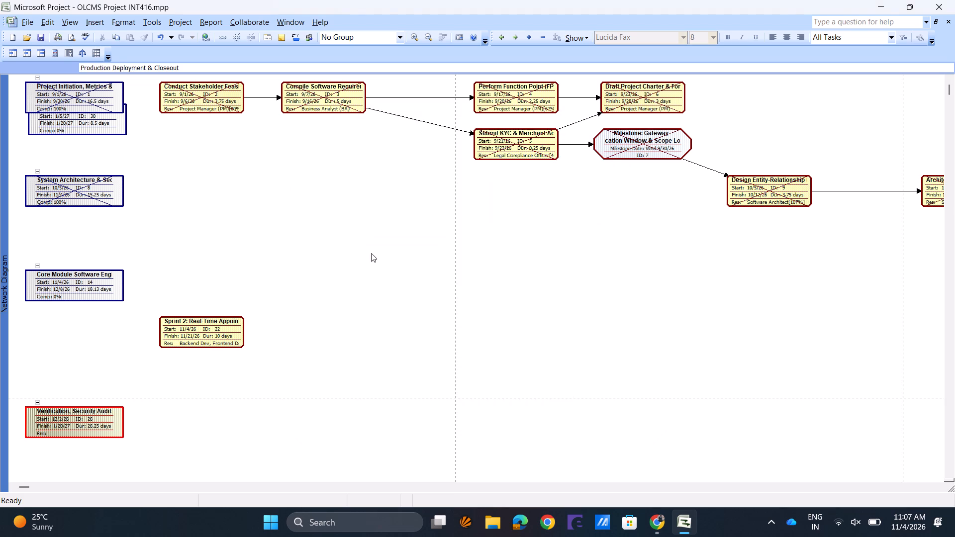
Reopen the box style settings and give the Project Summary style a rounded rectangle shape, a Maroon border and a Yellow background.
{"action": "double_click", "coordinate": [371, 253]}
{"action": "left_click", "coordinate": [373, 246]}
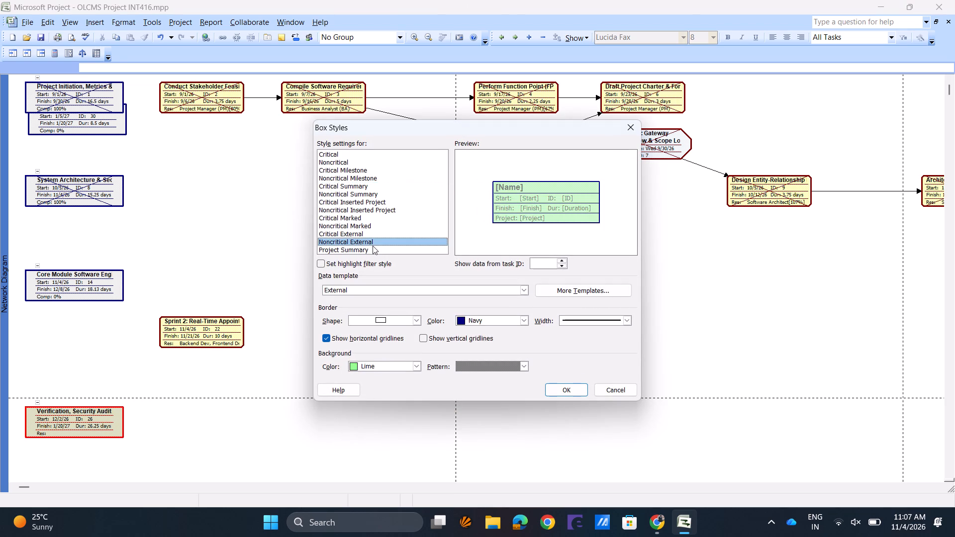
{"action": "left_click", "coordinate": [373, 252]}
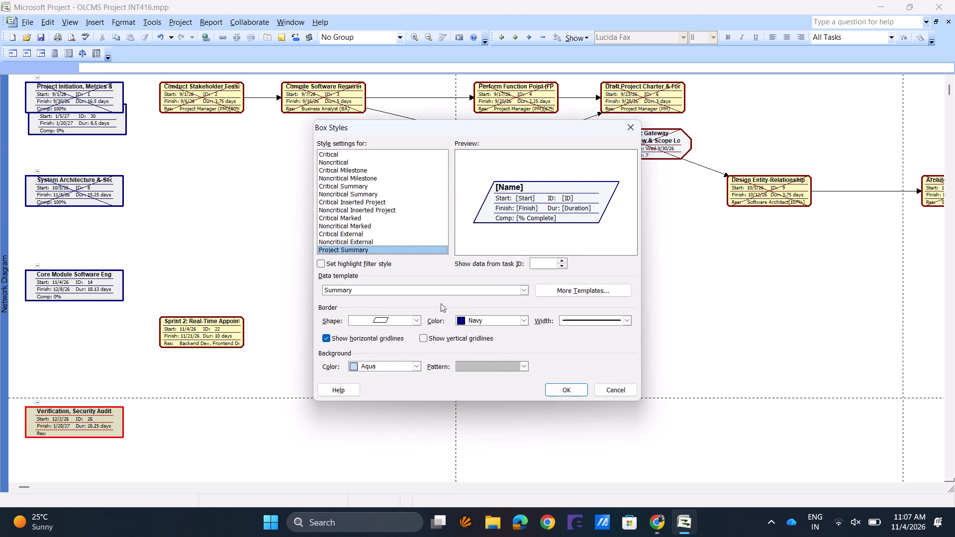
{"action": "left_click", "coordinate": [401, 320]}
{"action": "left_click", "coordinate": [384, 349]}
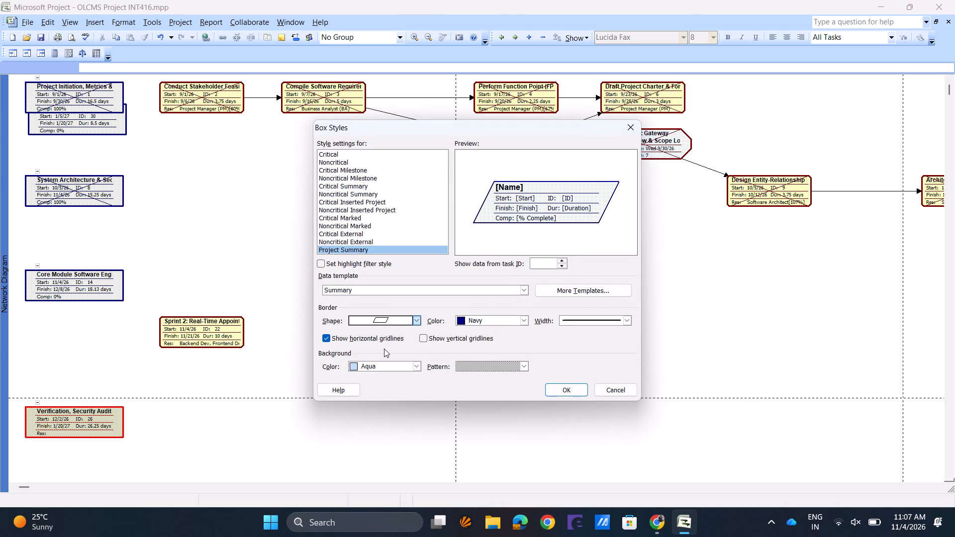
{"action": "left_click", "coordinate": [514, 321]}
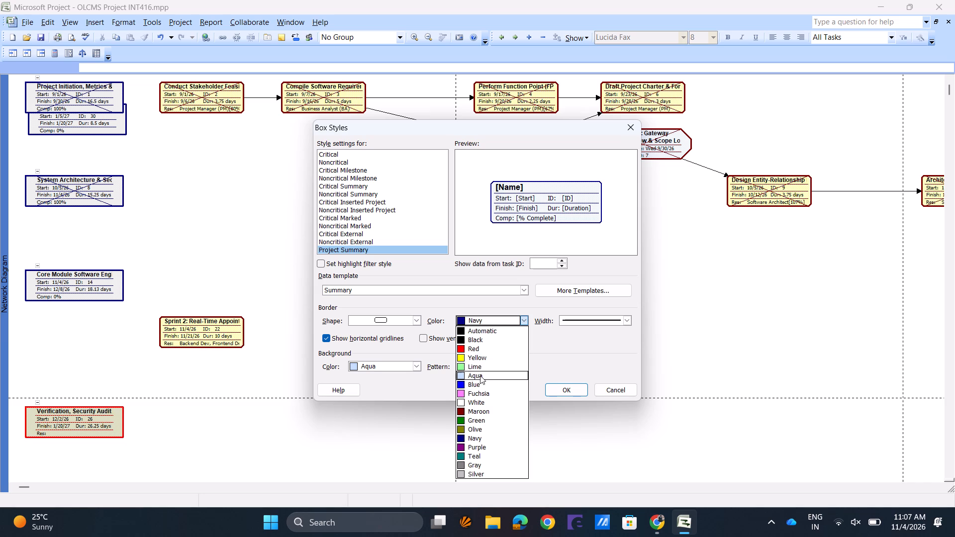
{"action": "left_click", "coordinate": [475, 410]}
{"action": "left_click", "coordinate": [390, 366]}
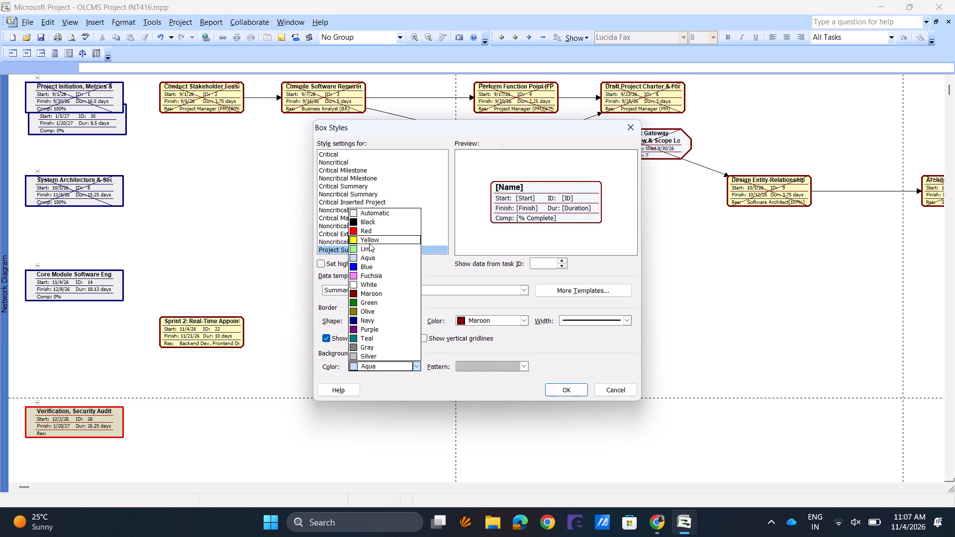
{"action": "left_click", "coordinate": [369, 242]}
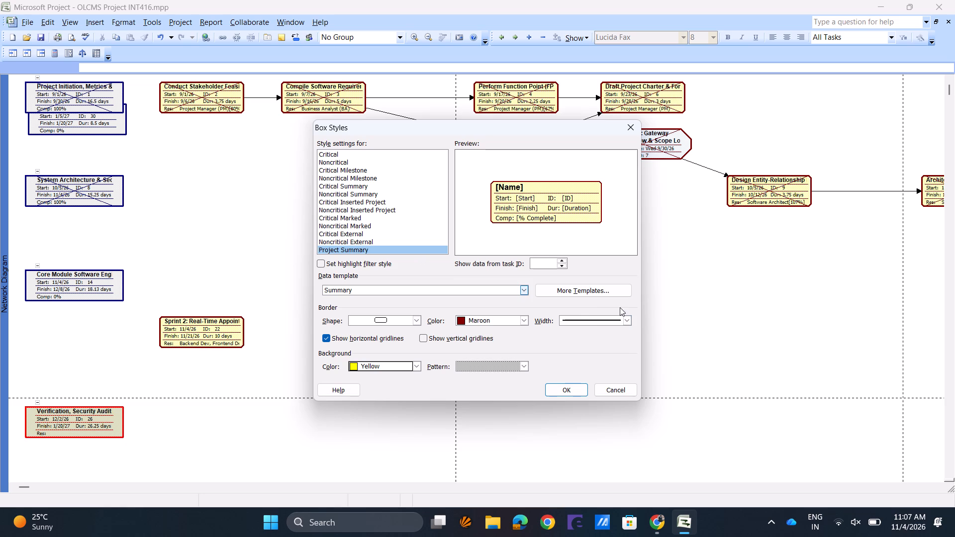
Set the Project Summary style's border to Purple with the thickest width, and choose the light dotted third fill pattern.
{"action": "left_click", "coordinate": [496, 318]}
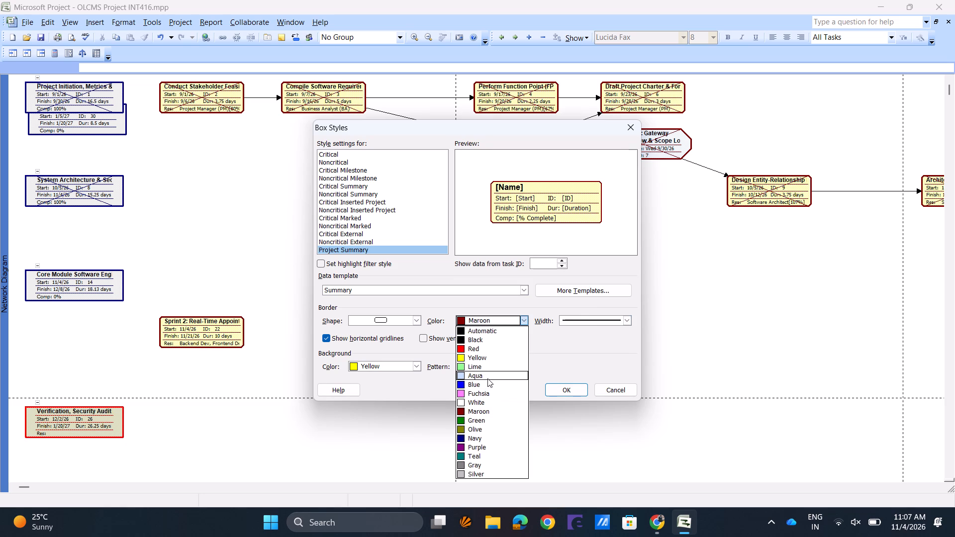
{"action": "left_click", "coordinate": [479, 446]}
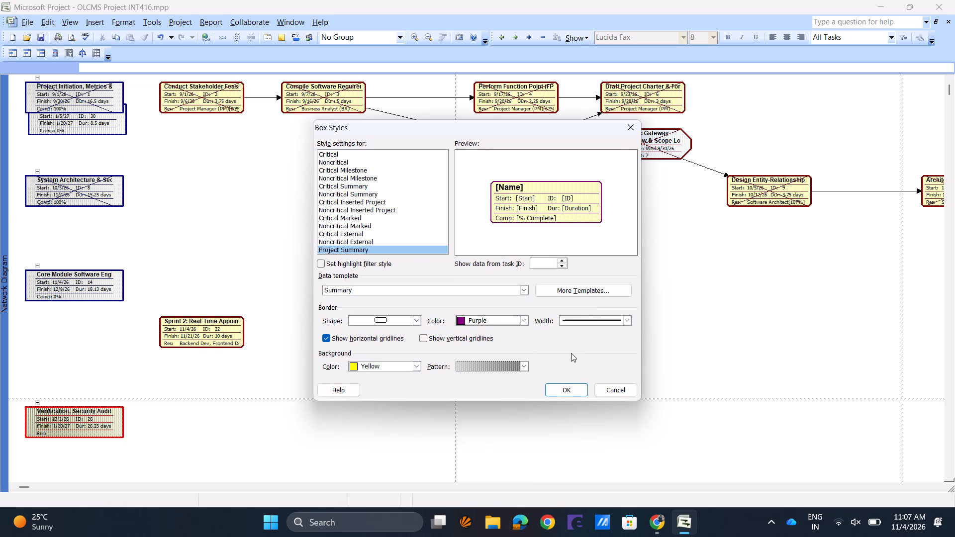
{"action": "left_click", "coordinate": [583, 322]}
{"action": "left_click", "coordinate": [582, 353]}
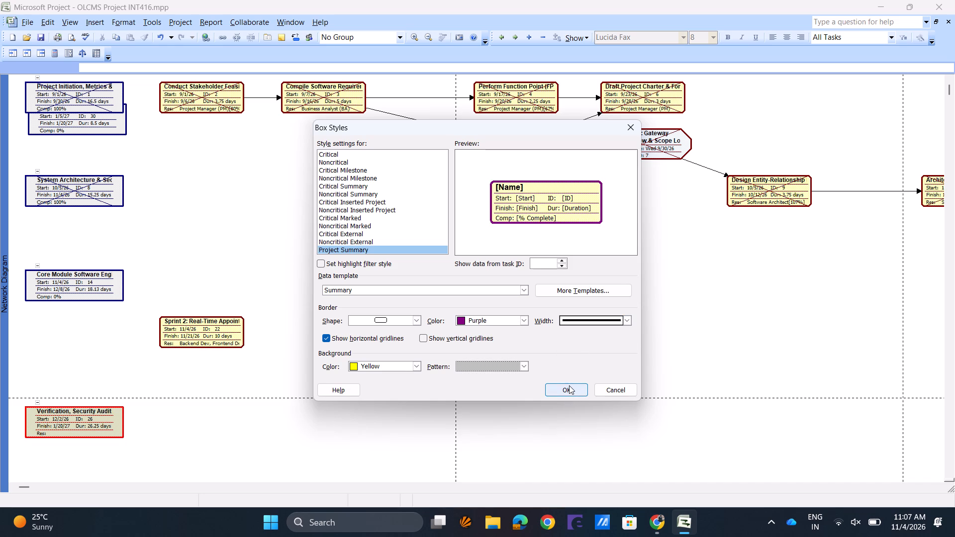
{"action": "left_click", "coordinate": [510, 368]}
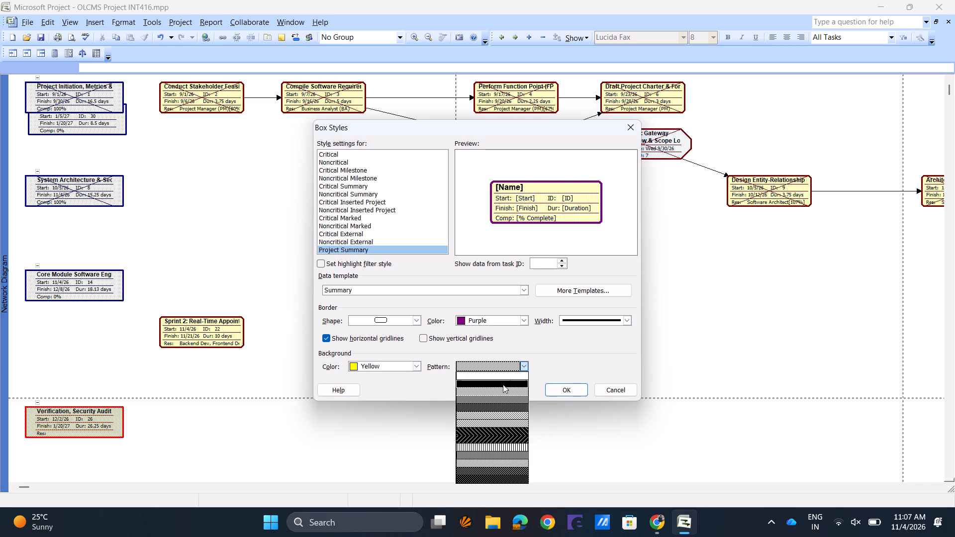
{"action": "left_click", "coordinate": [501, 390]}
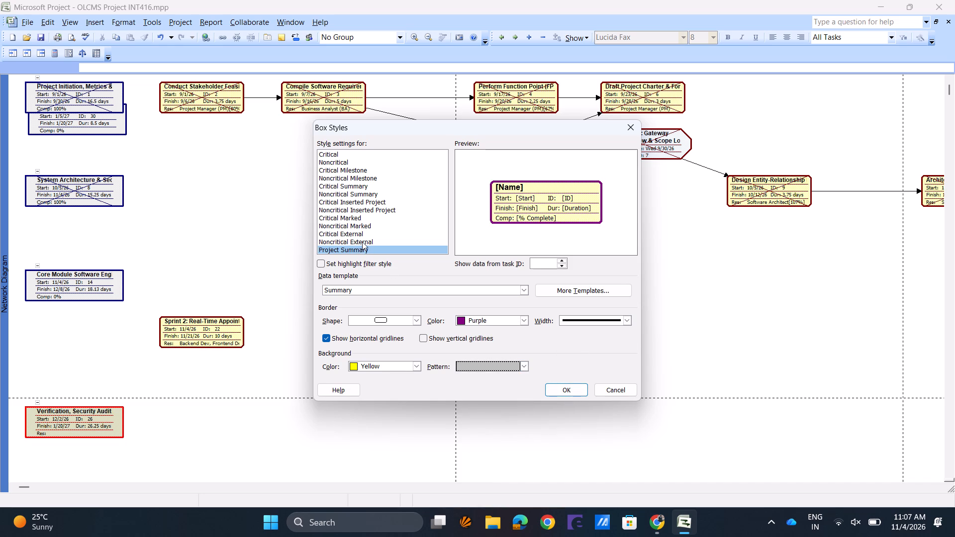
Give the Noncritical External and Critical External styles the light dotted third fill pattern, check the marked and inserted project styles, and apply the changes.
{"action": "left_click", "coordinate": [362, 242]}
{"action": "left_click", "coordinate": [478, 365]}
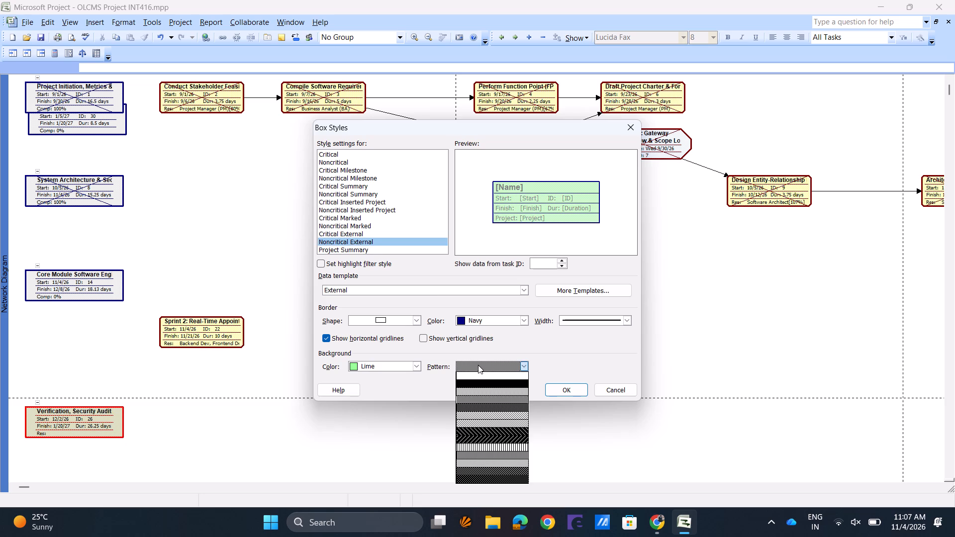
{"action": "left_click", "coordinate": [483, 391]}
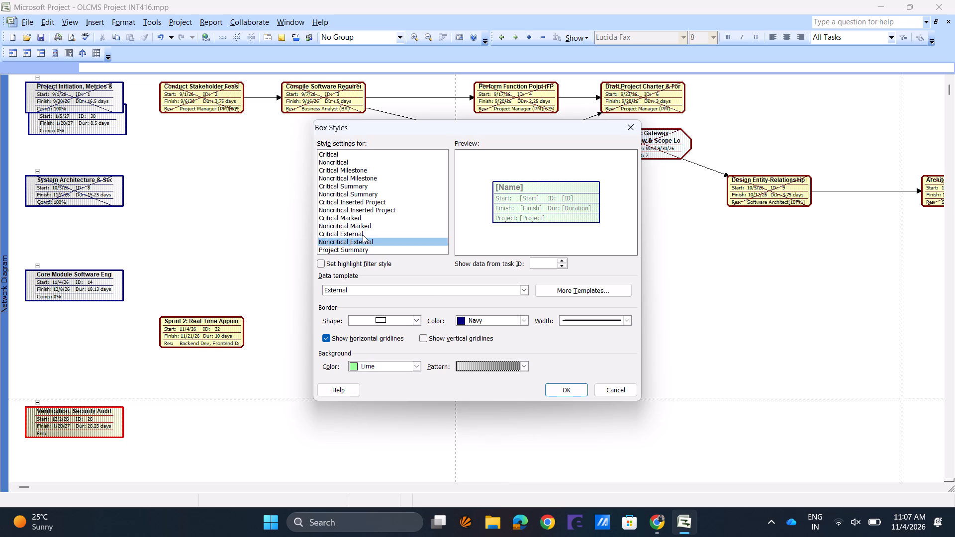
{"action": "left_click", "coordinate": [362, 234]}
{"action": "left_click", "coordinate": [497, 366]}
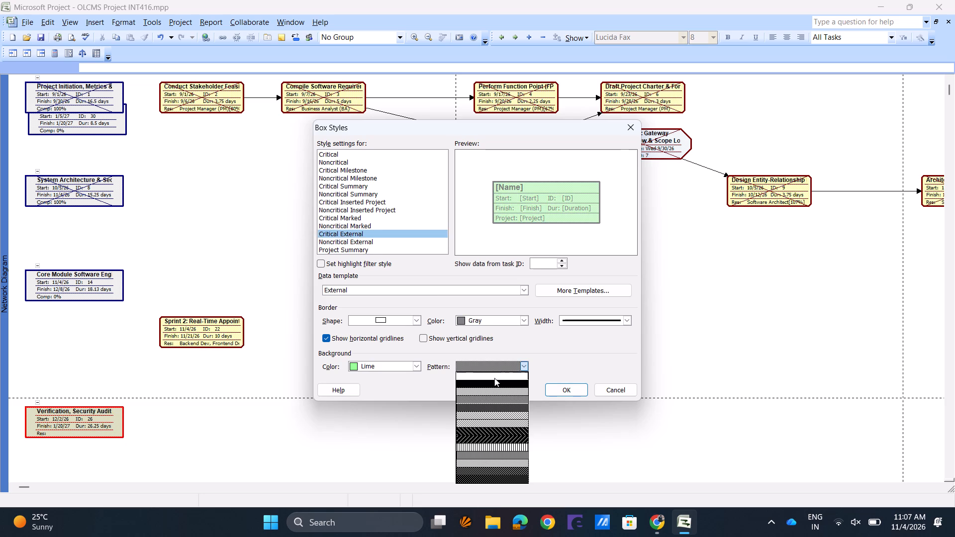
{"action": "left_click", "coordinate": [492, 394]}
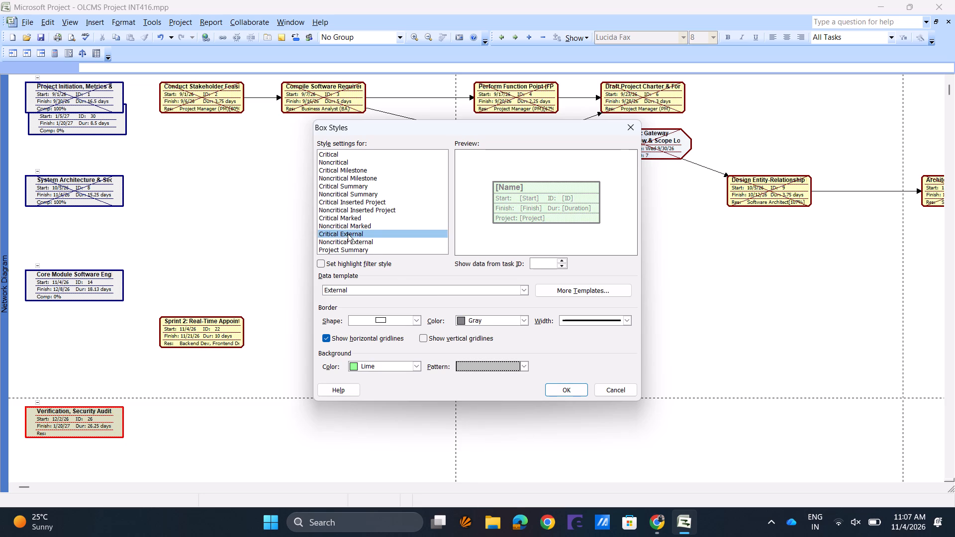
{"action": "left_click", "coordinate": [351, 228]}
{"action": "left_click", "coordinate": [350, 219]}
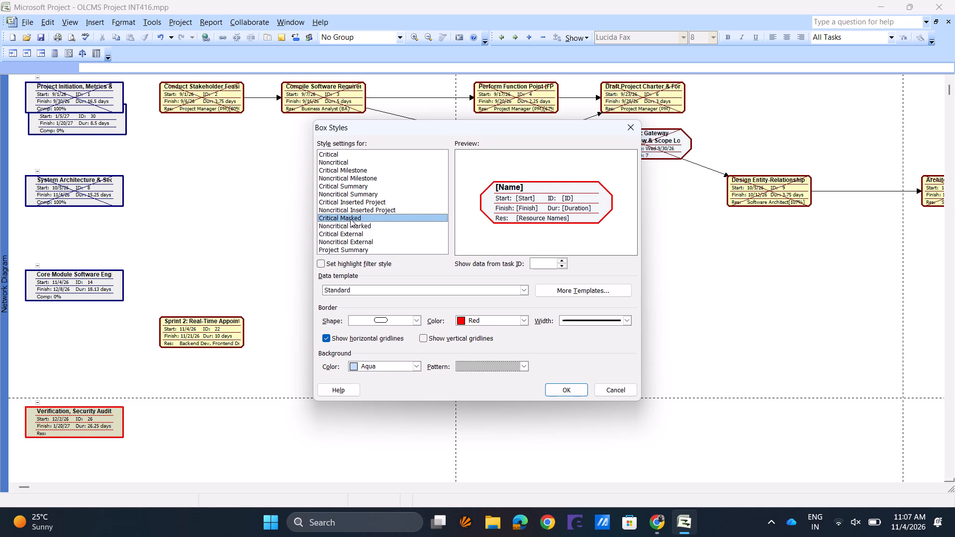
{"action": "left_click", "coordinate": [350, 211]}
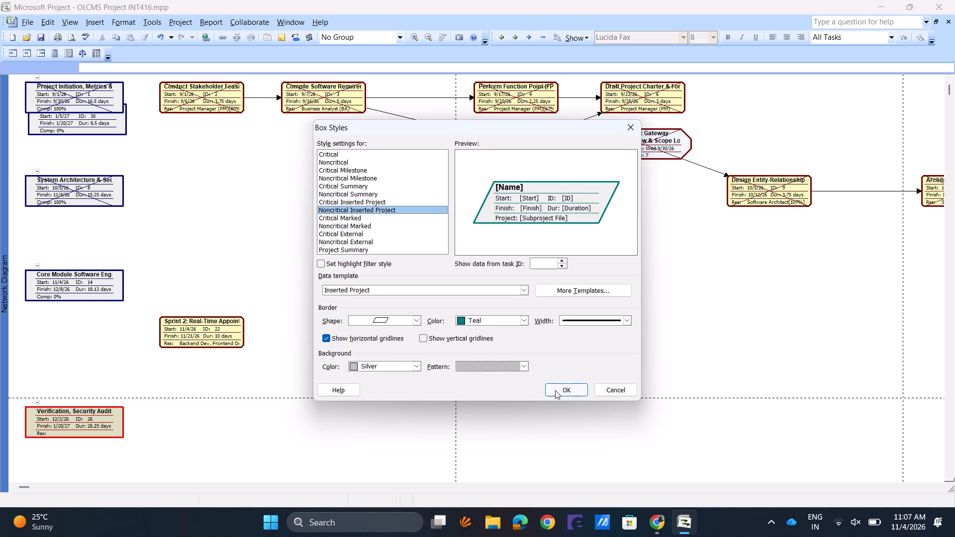
{"action": "left_click", "coordinate": [556, 391]}
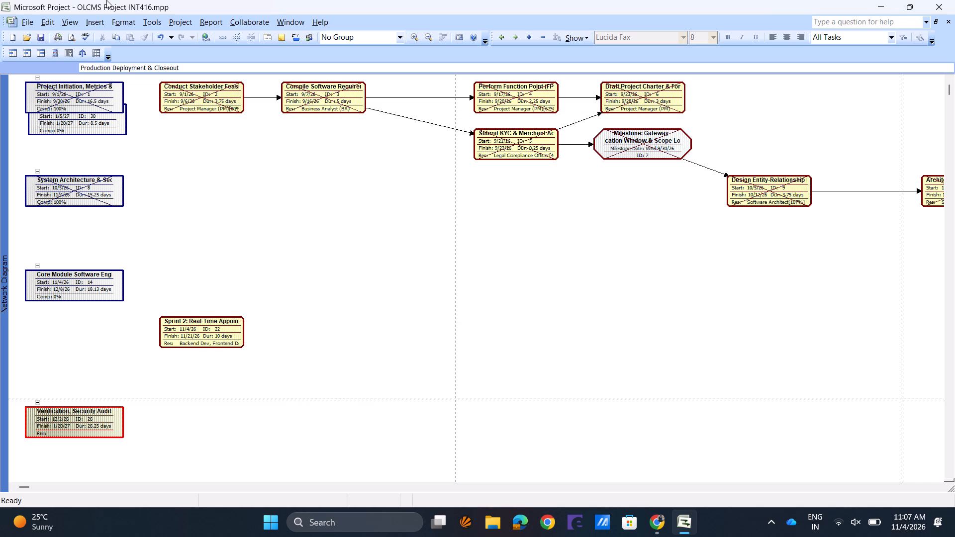
Switch the project from the Network Diagram to the Gantt Chart view.
{"action": "left_click", "coordinate": [77, 24]}
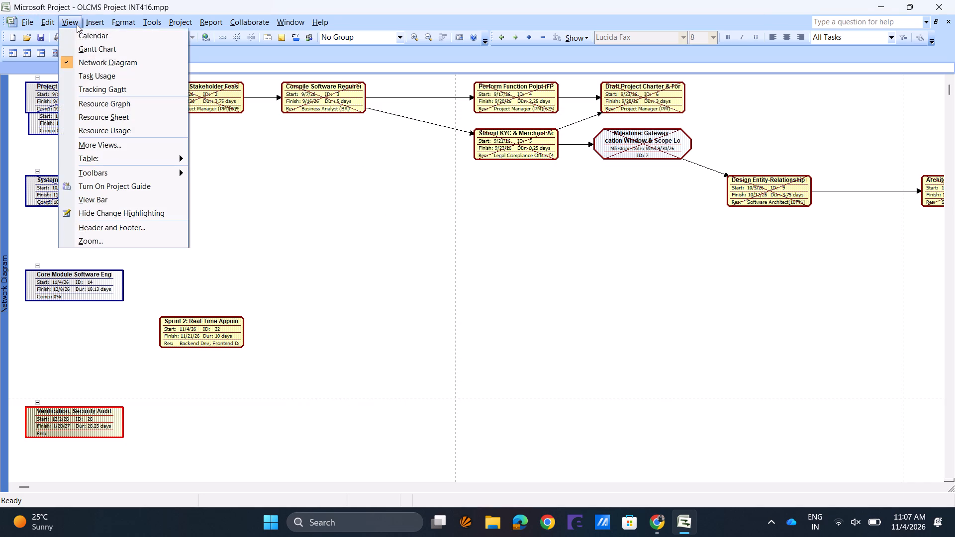
{"action": "left_click", "coordinate": [89, 49]}
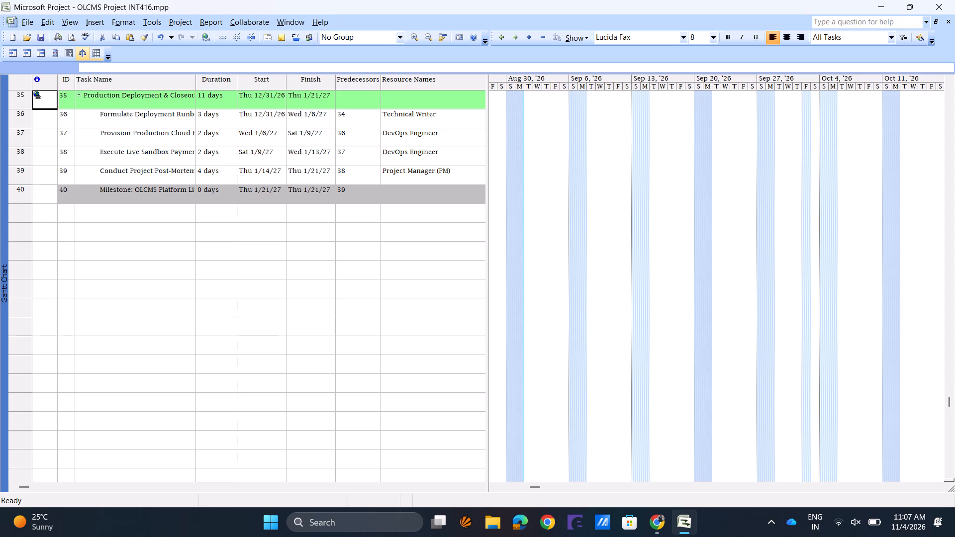
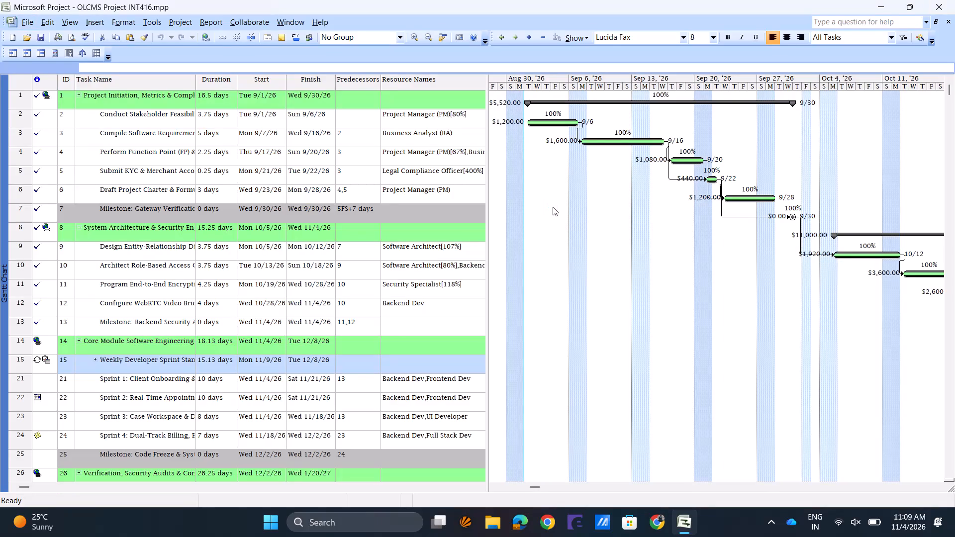
Close Microsoft Project with the OLCMS project and go back to the Windows desktop.
{"action": "left_click", "coordinate": [954, 0]}
Open the Shut Down Windows dialog from the desktop.
{"action": "key", "text": "alt+F4"}
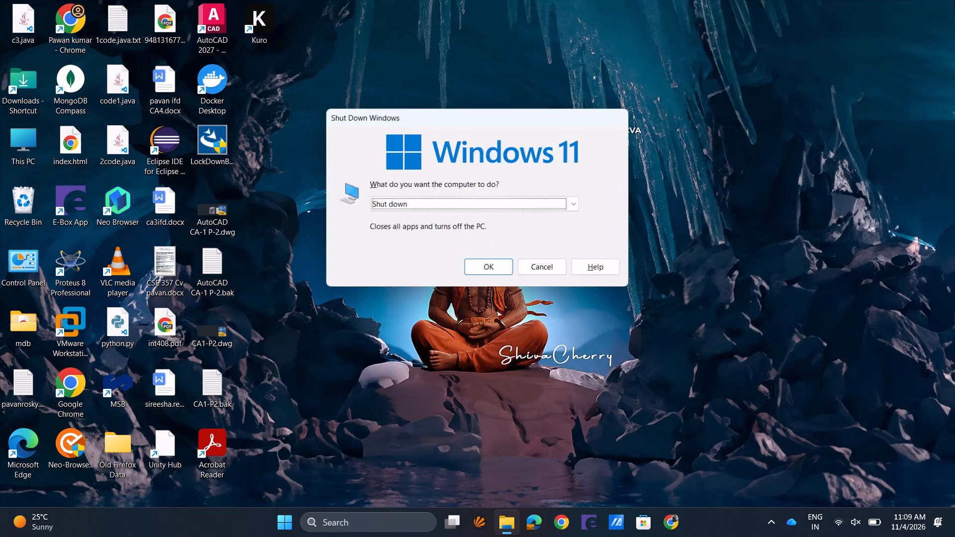